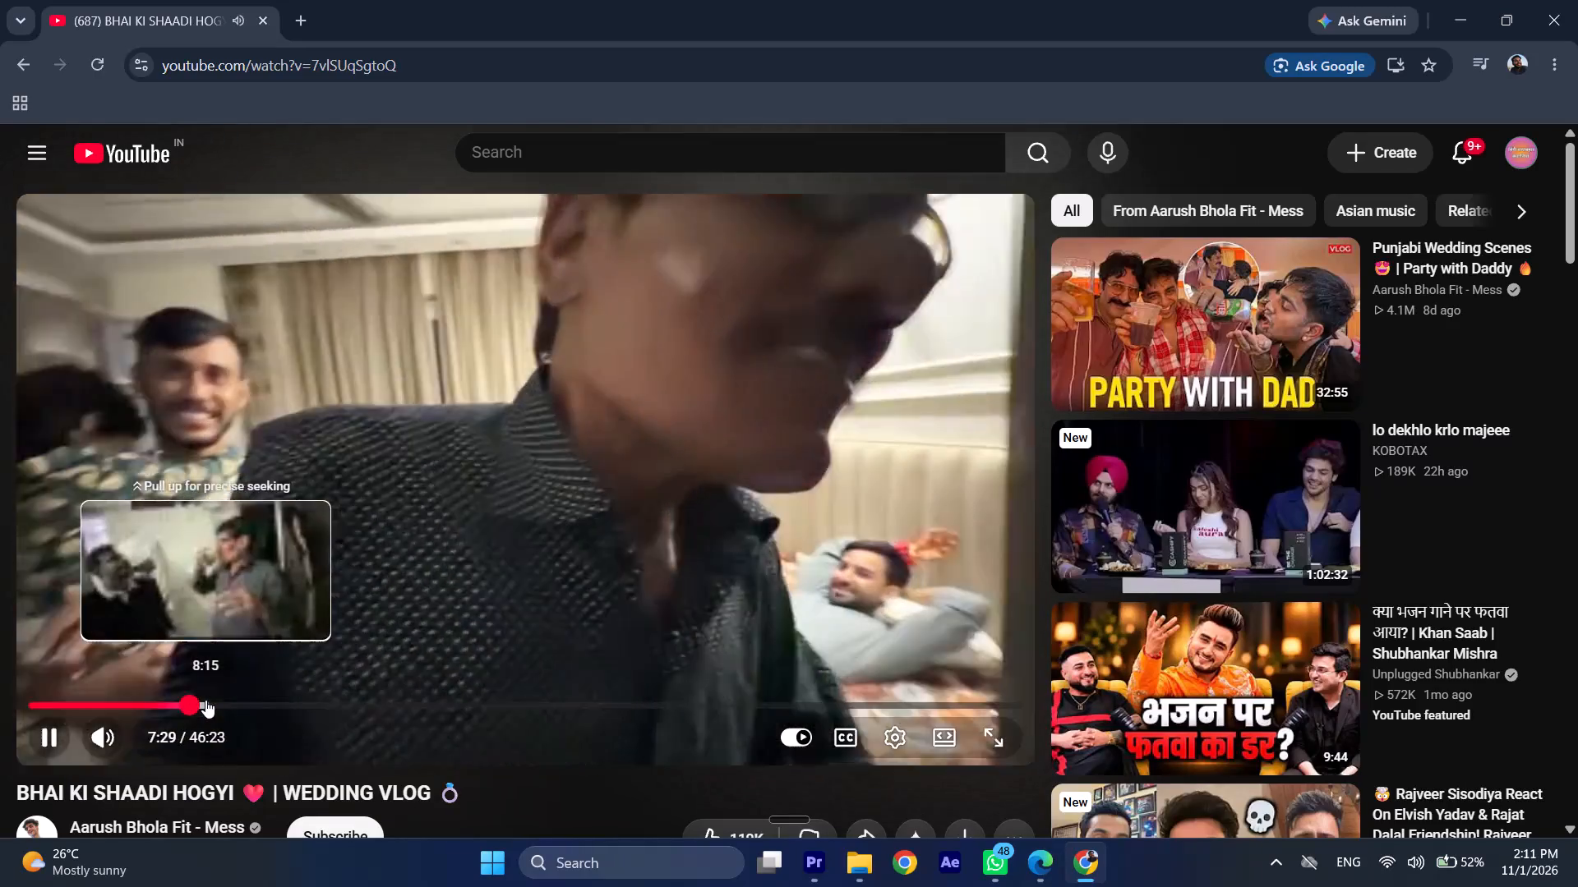
Skip the wedding vlog ahead to about 8:15, watch a short part and pause it.
{"action": "left_click", "coordinate": [205, 700]}
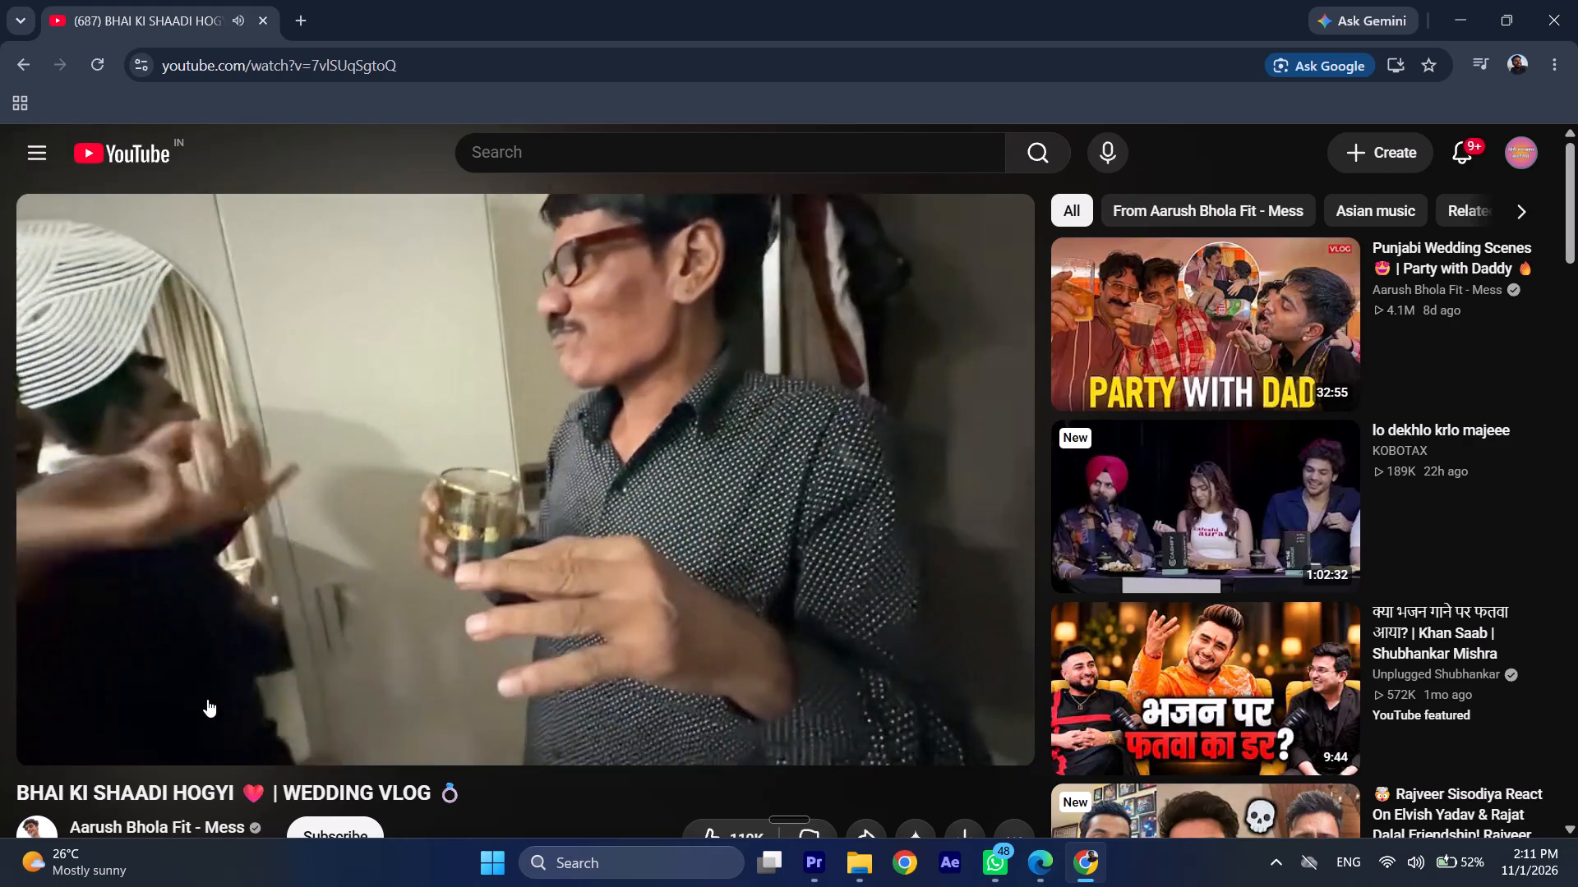
{"action": "left_click", "coordinate": [314, 623]}
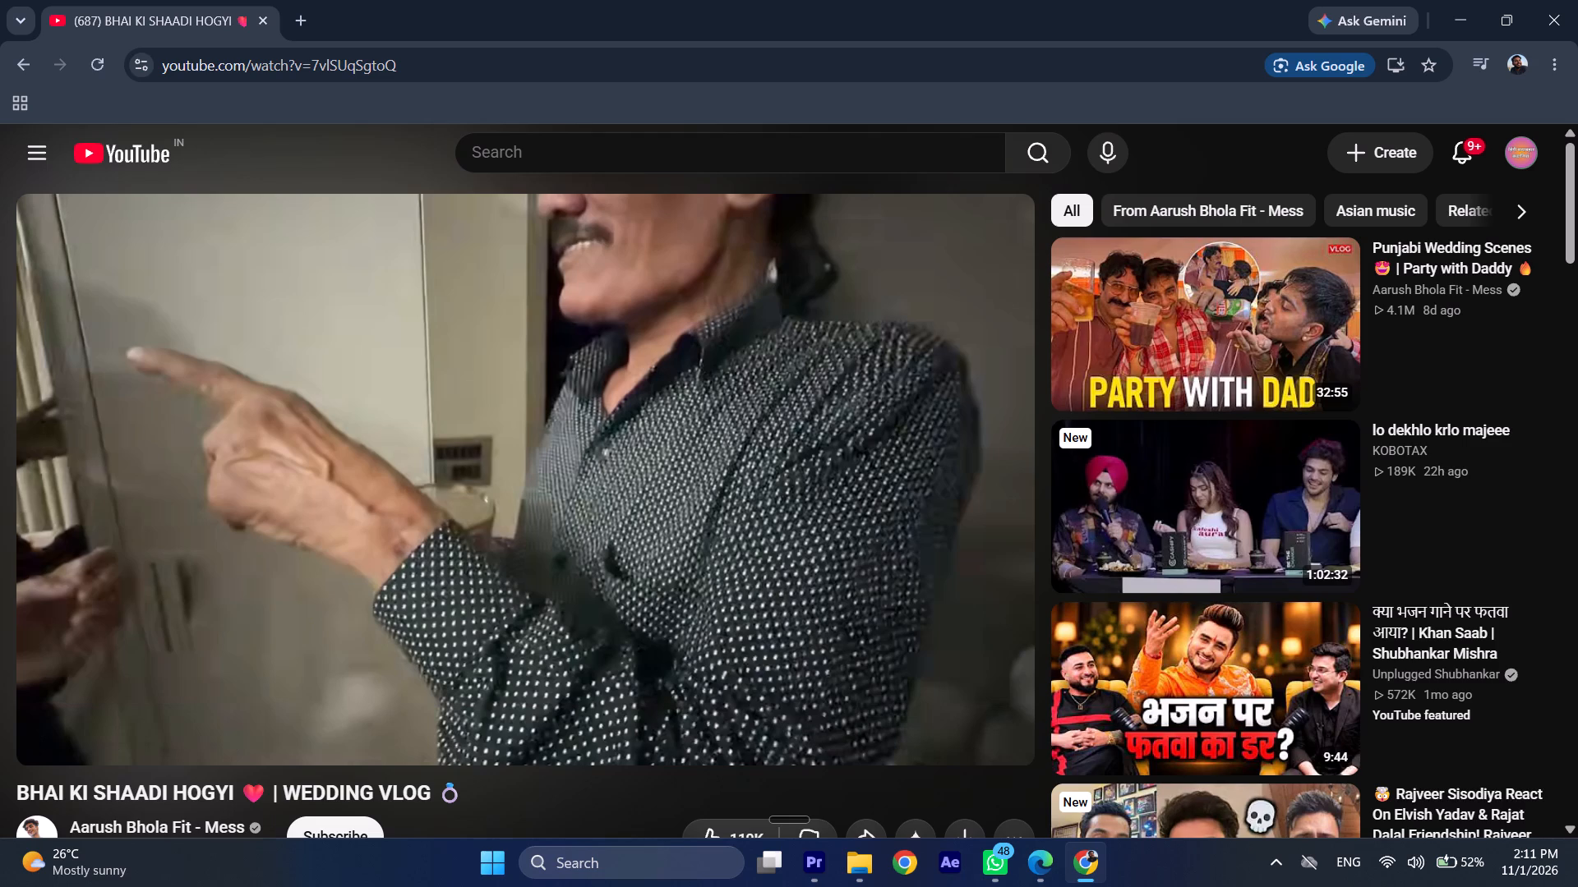
Switch to Premiere Pro and briefly play the vid 4 sequence from about 00:02:58, near the start of the V-25 Kolkata section.
{"action": "left_click", "coordinate": [813, 843]}
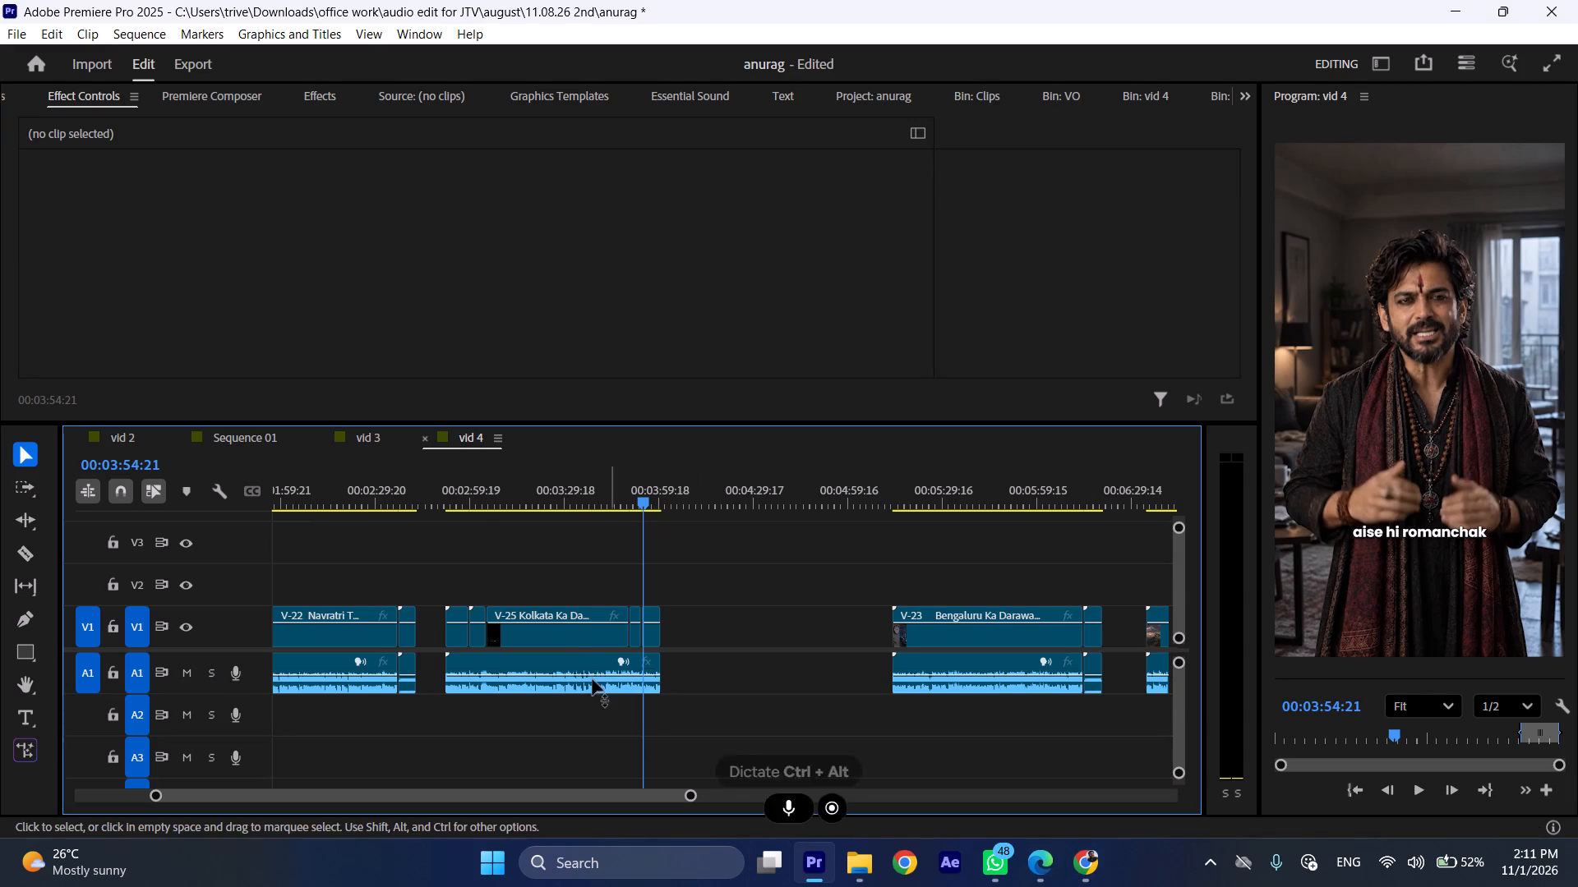
{"action": "left_click_drag", "start_coordinate": [464, 489], "coordinate": [472, 489]}
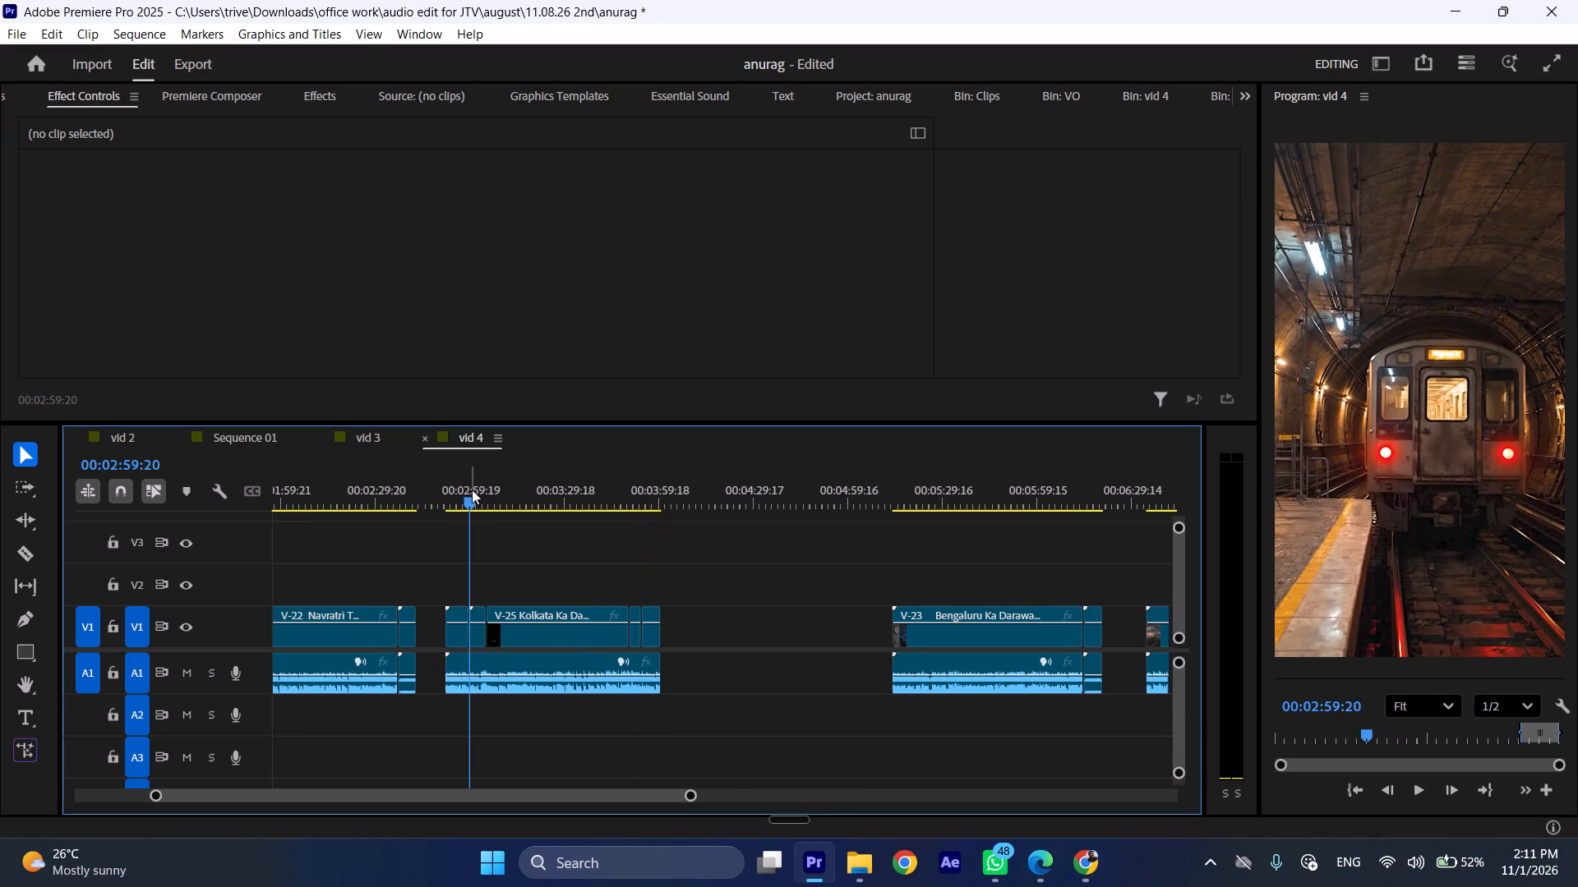
{"action": "left_click", "coordinate": [472, 489]}
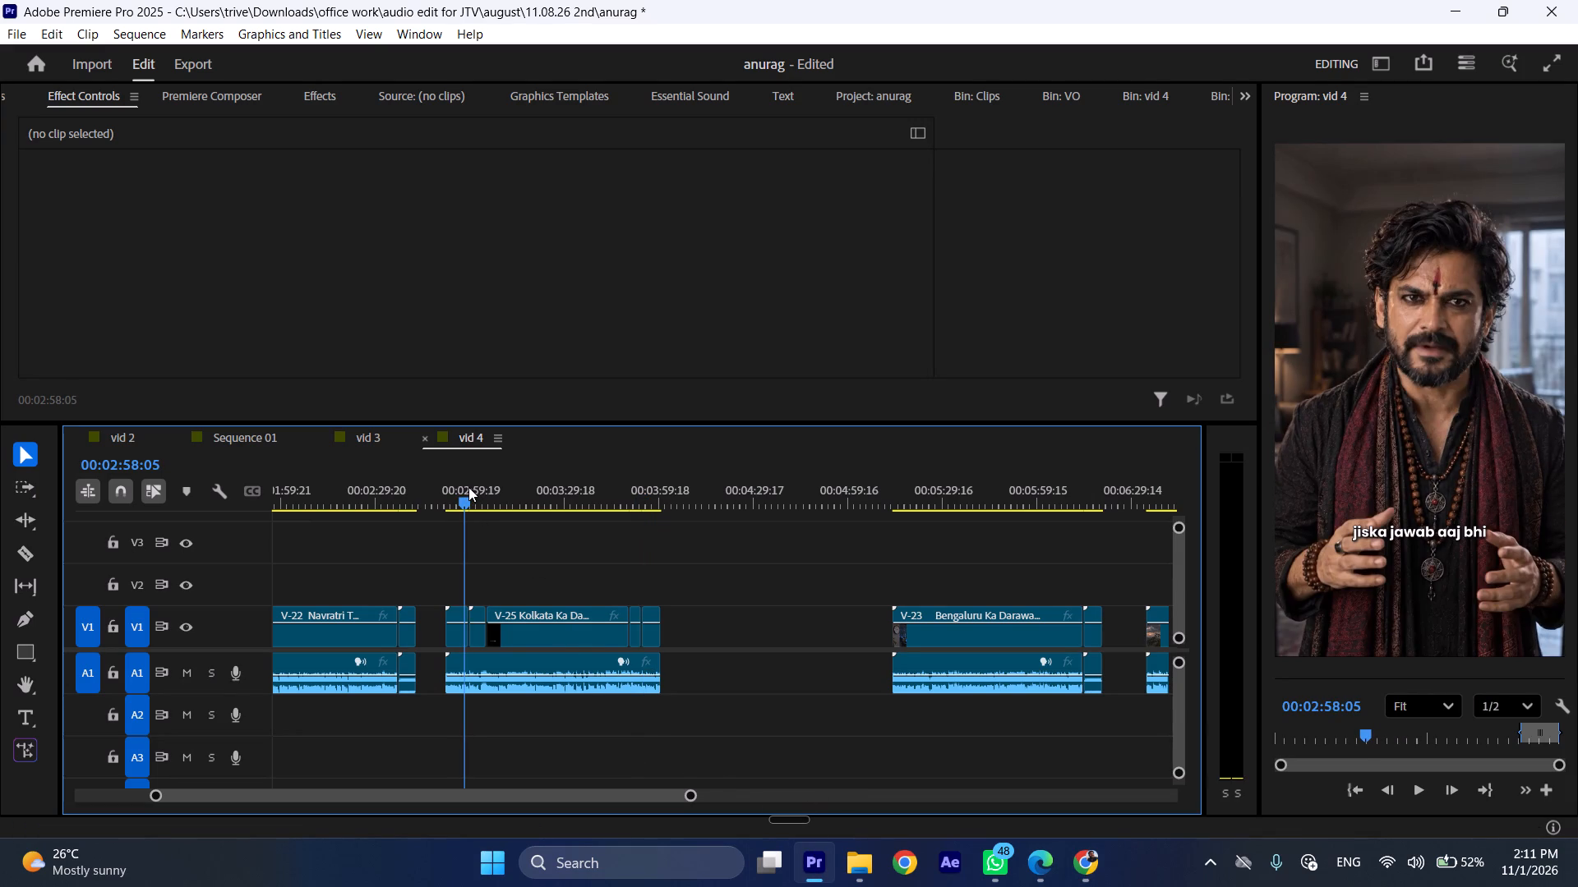
{"action": "key", "text": "space"}
{"action": "key", "text": "space"}
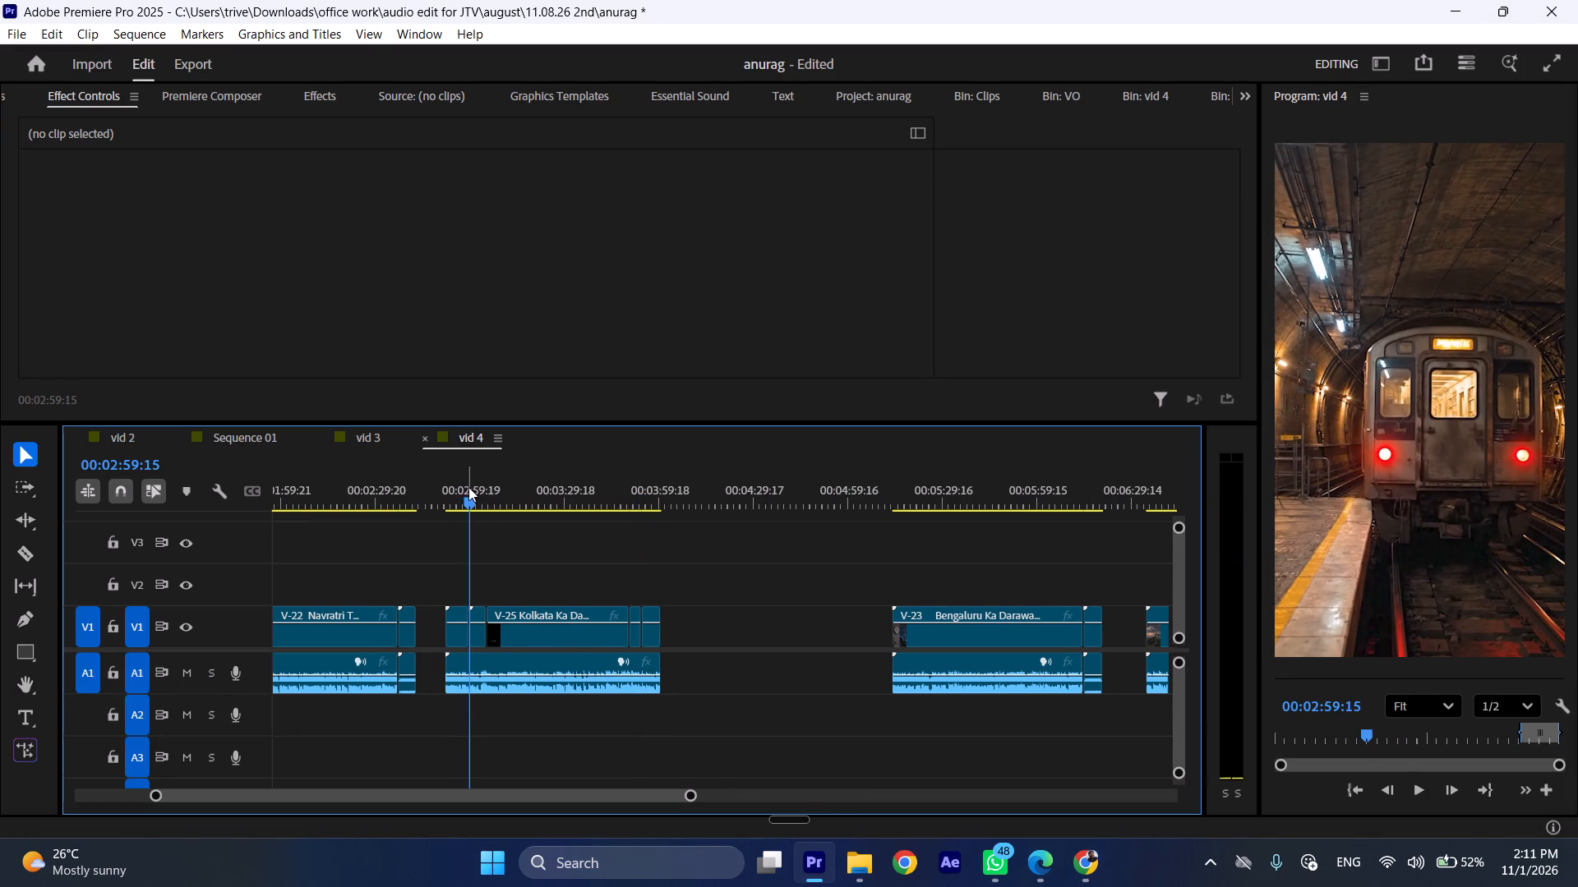
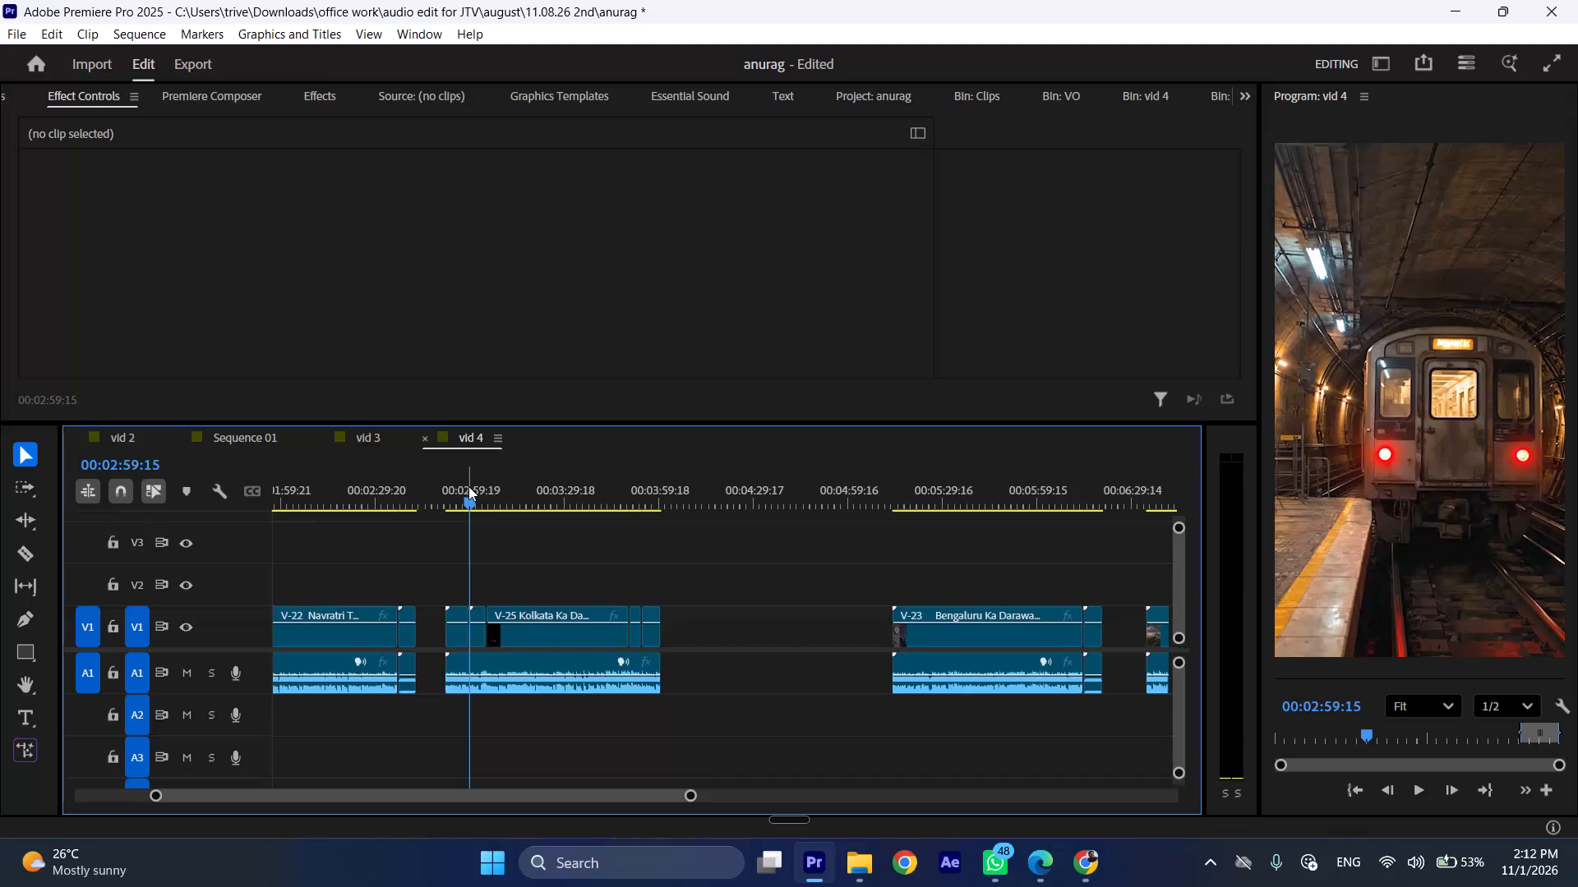
Play short parts of the V-25 Kolkata section from about 00:02:59 and from its start near 00:02:51, leaving the playhead at its start.
{"action": "key", "text": "space"}
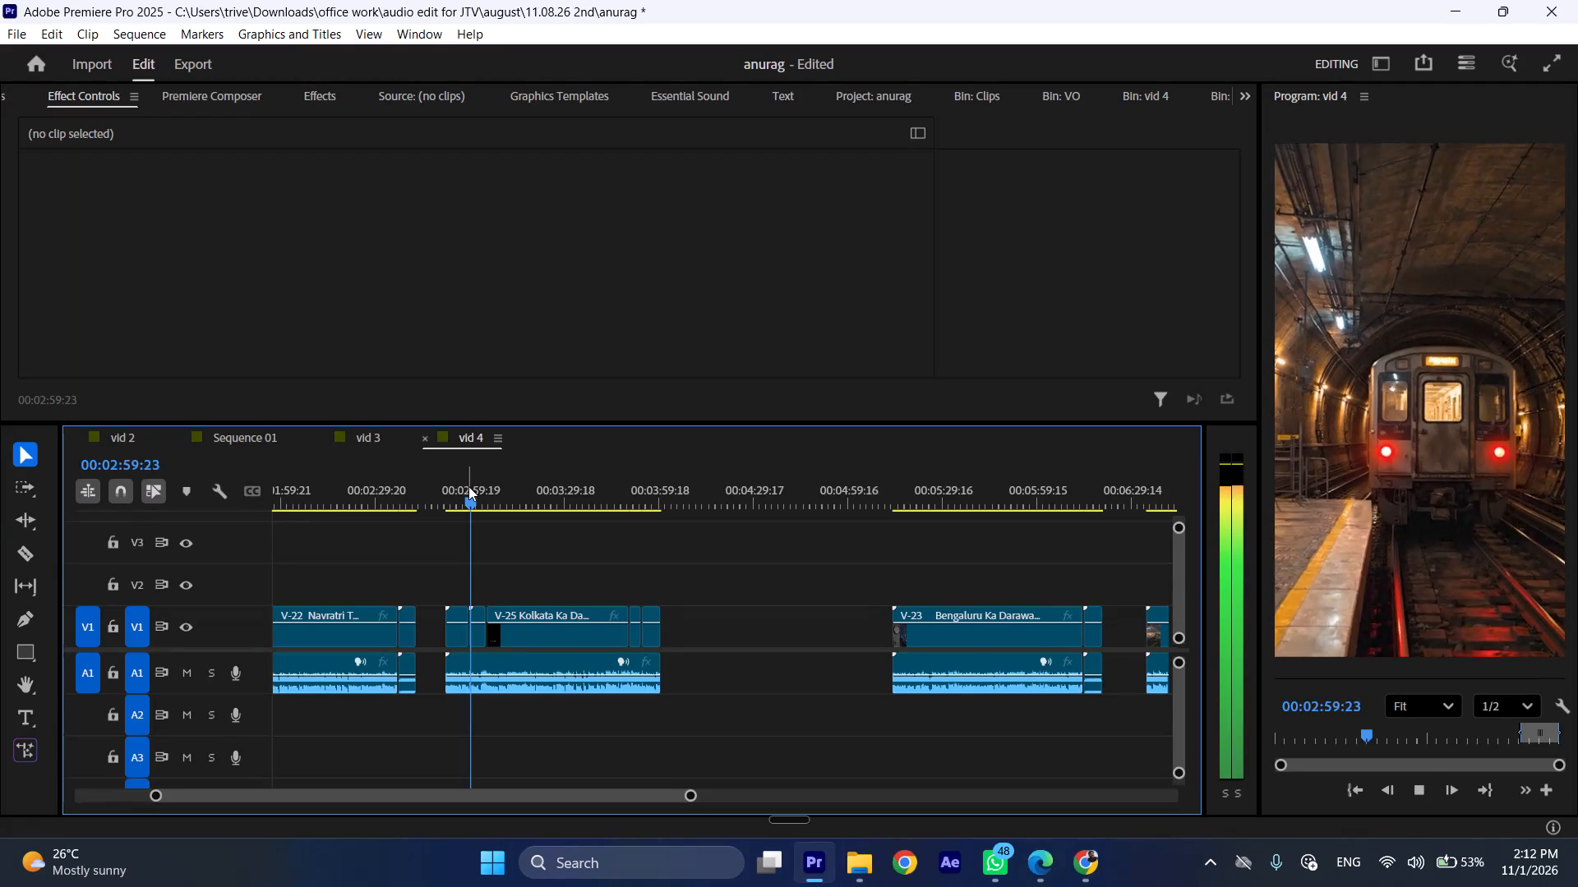
{"action": "key", "text": "space"}
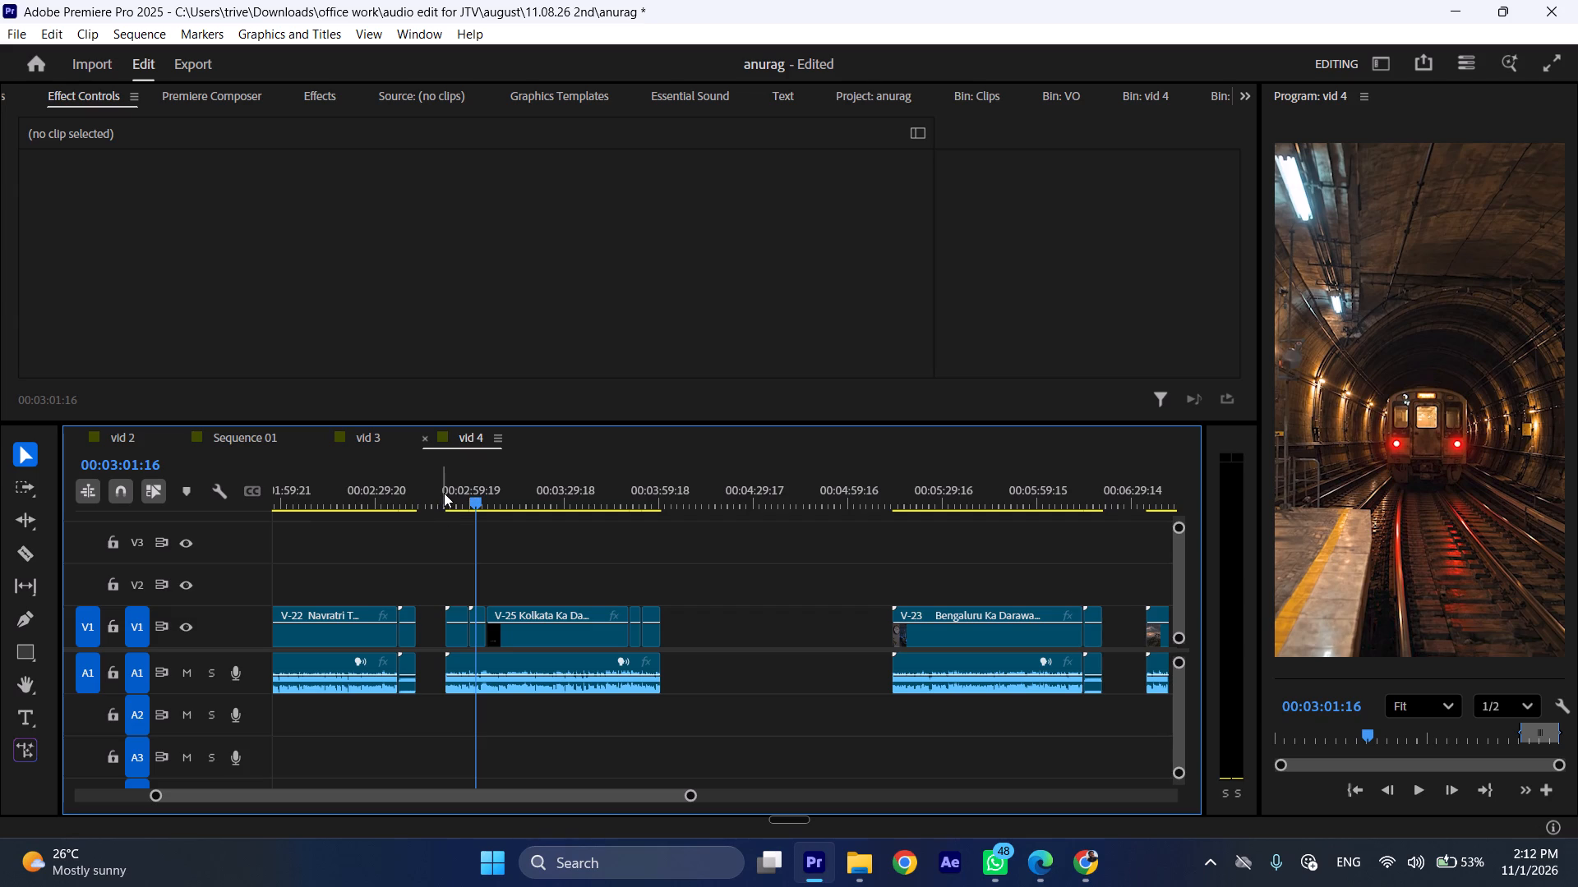
{"action": "left_click", "coordinate": [444, 493]}
{"action": "key", "text": "space"}
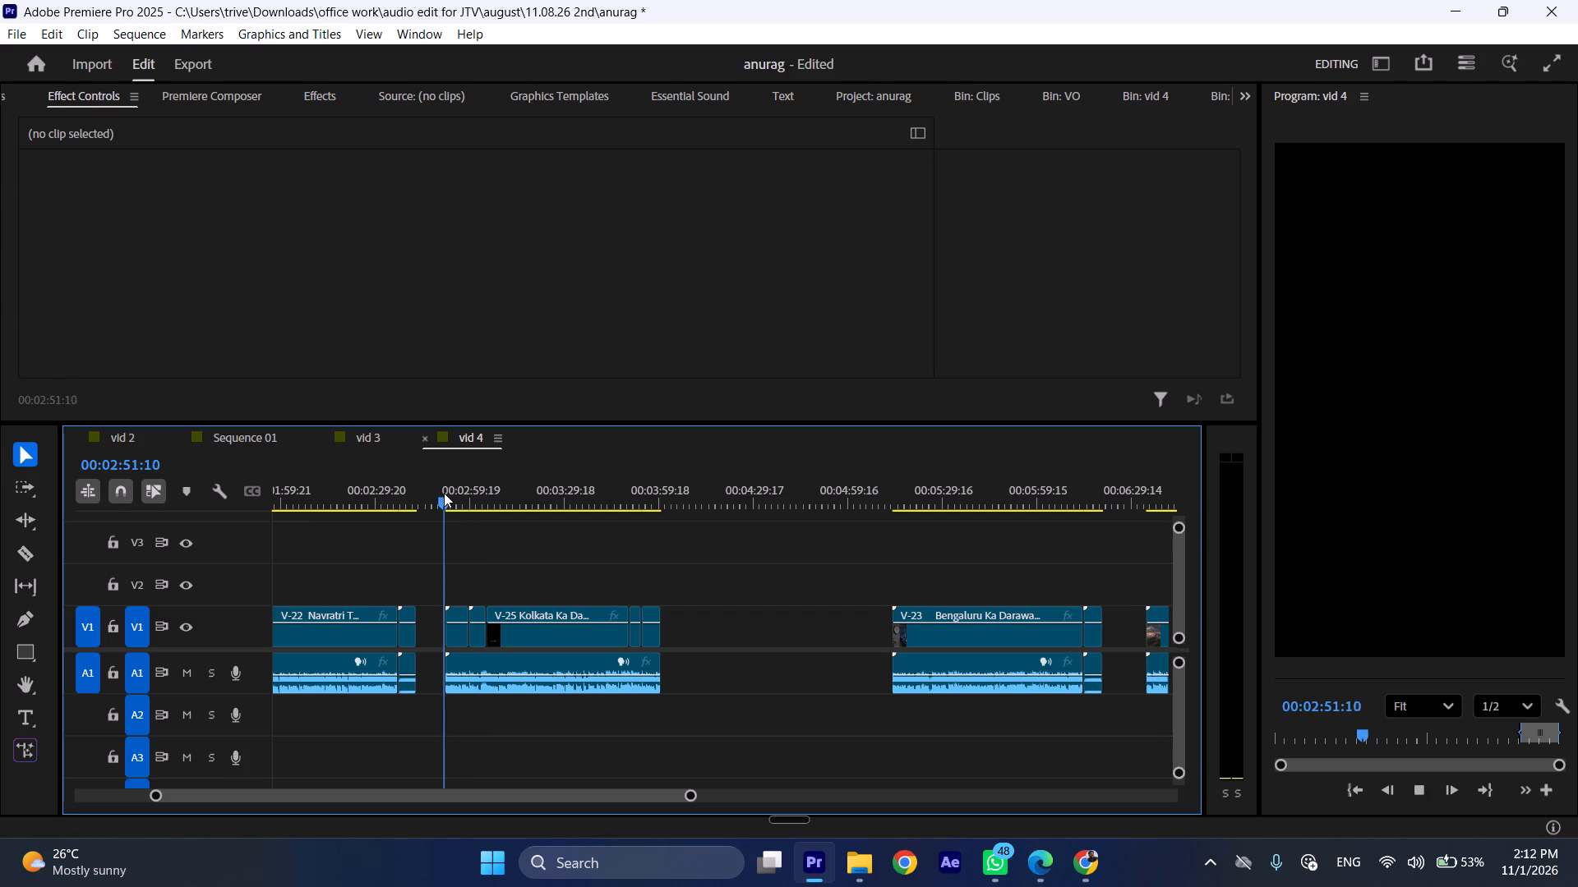
{"action": "key", "text": "space"}
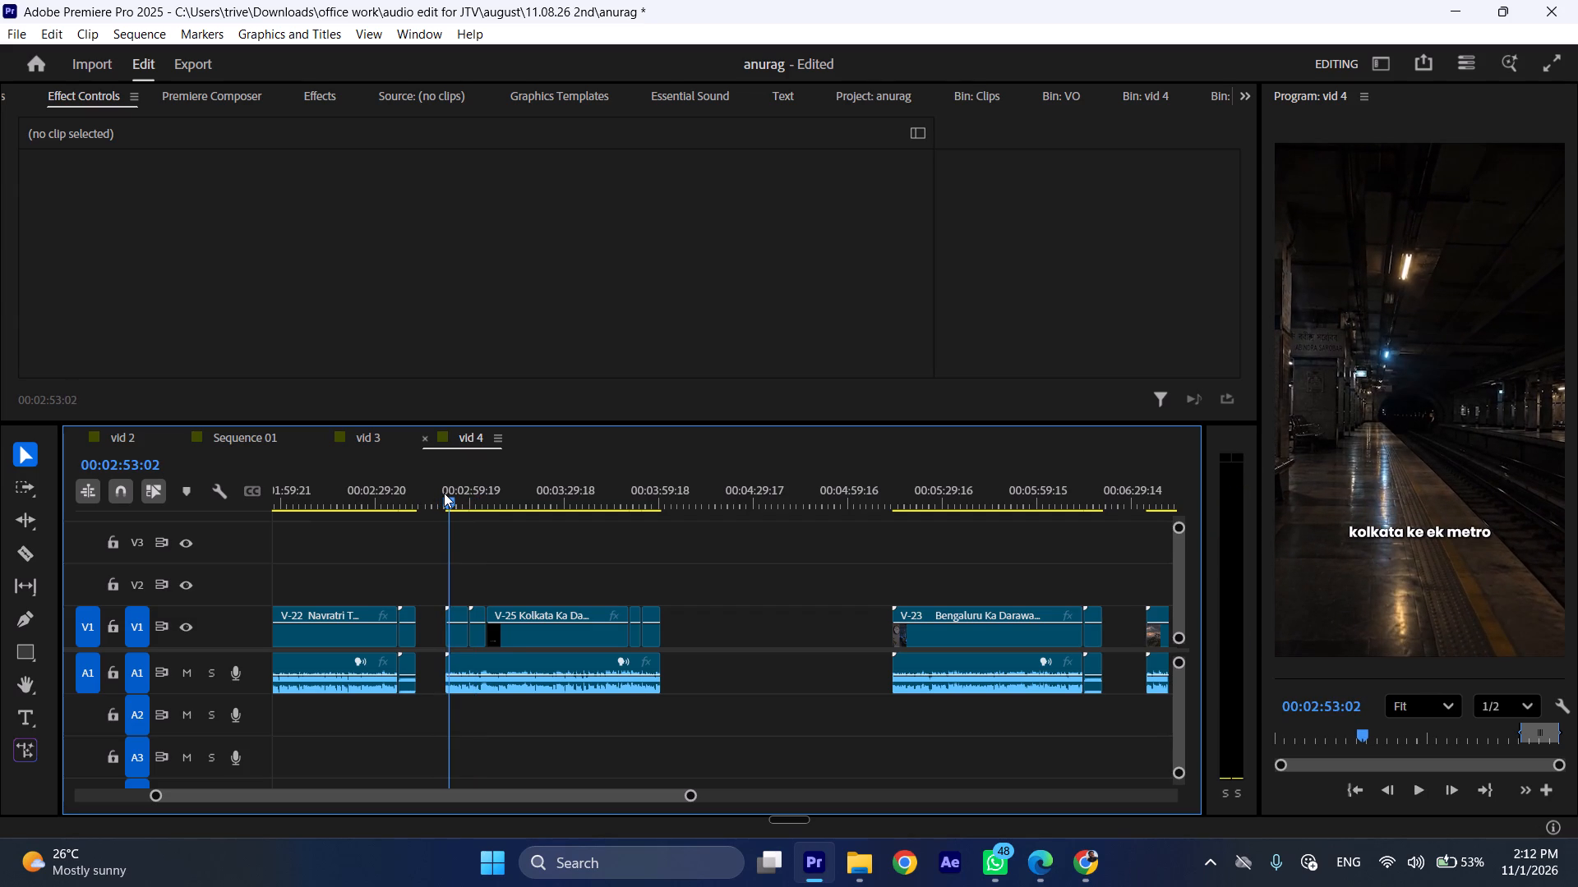
{"action": "key", "text": "space"}
{"action": "key", "text": "space"}
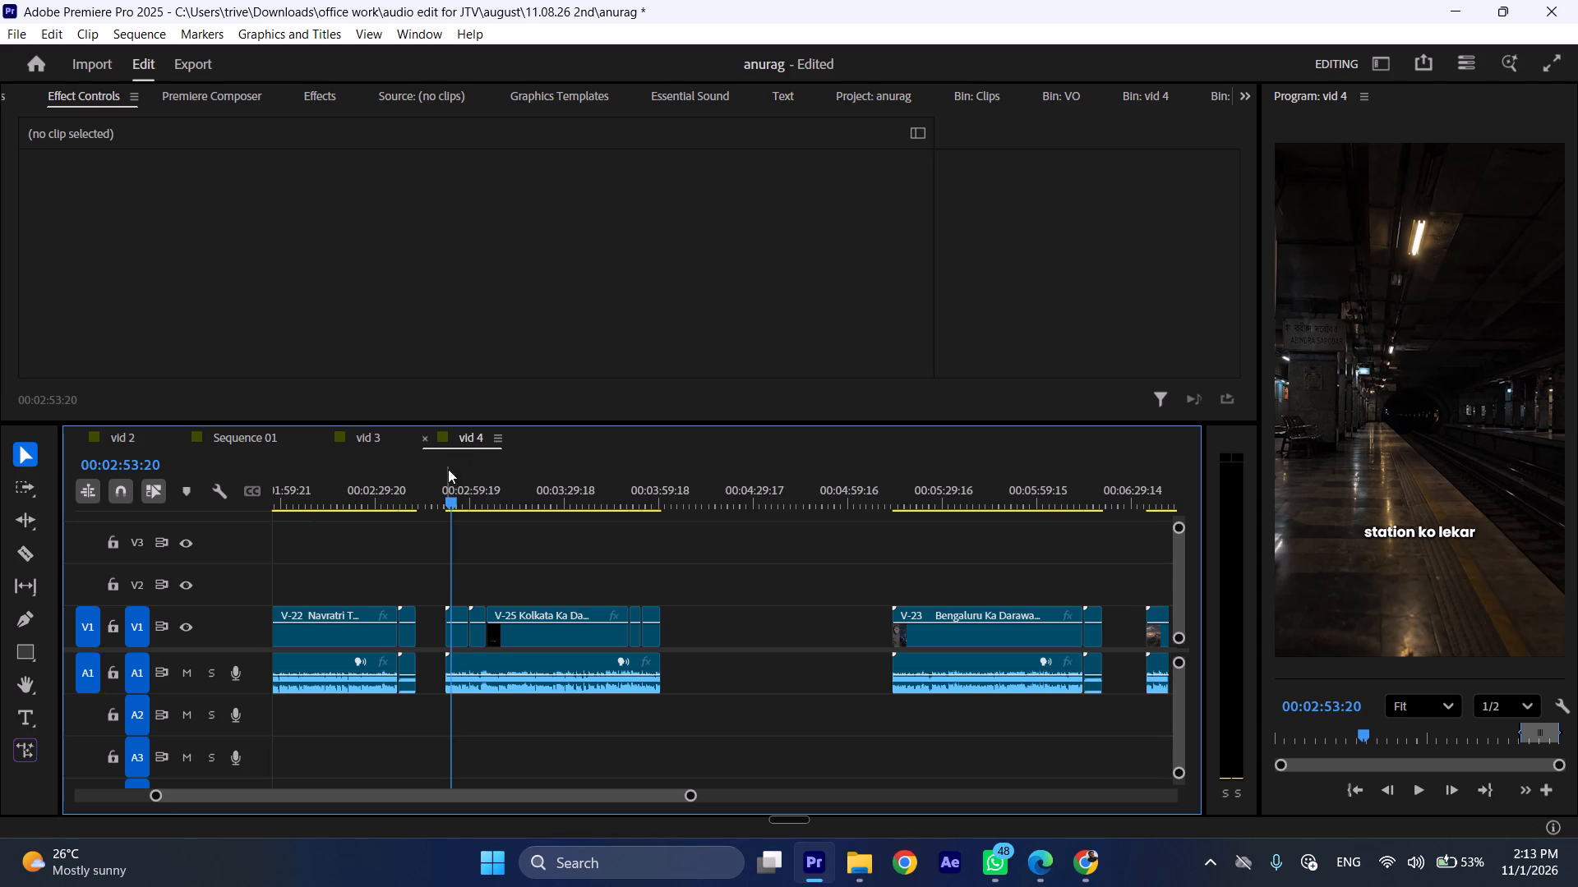
{"action": "left_click", "coordinate": [444, 484]}
{"action": "key", "text": "space"}
{"action": "key", "text": "space"}
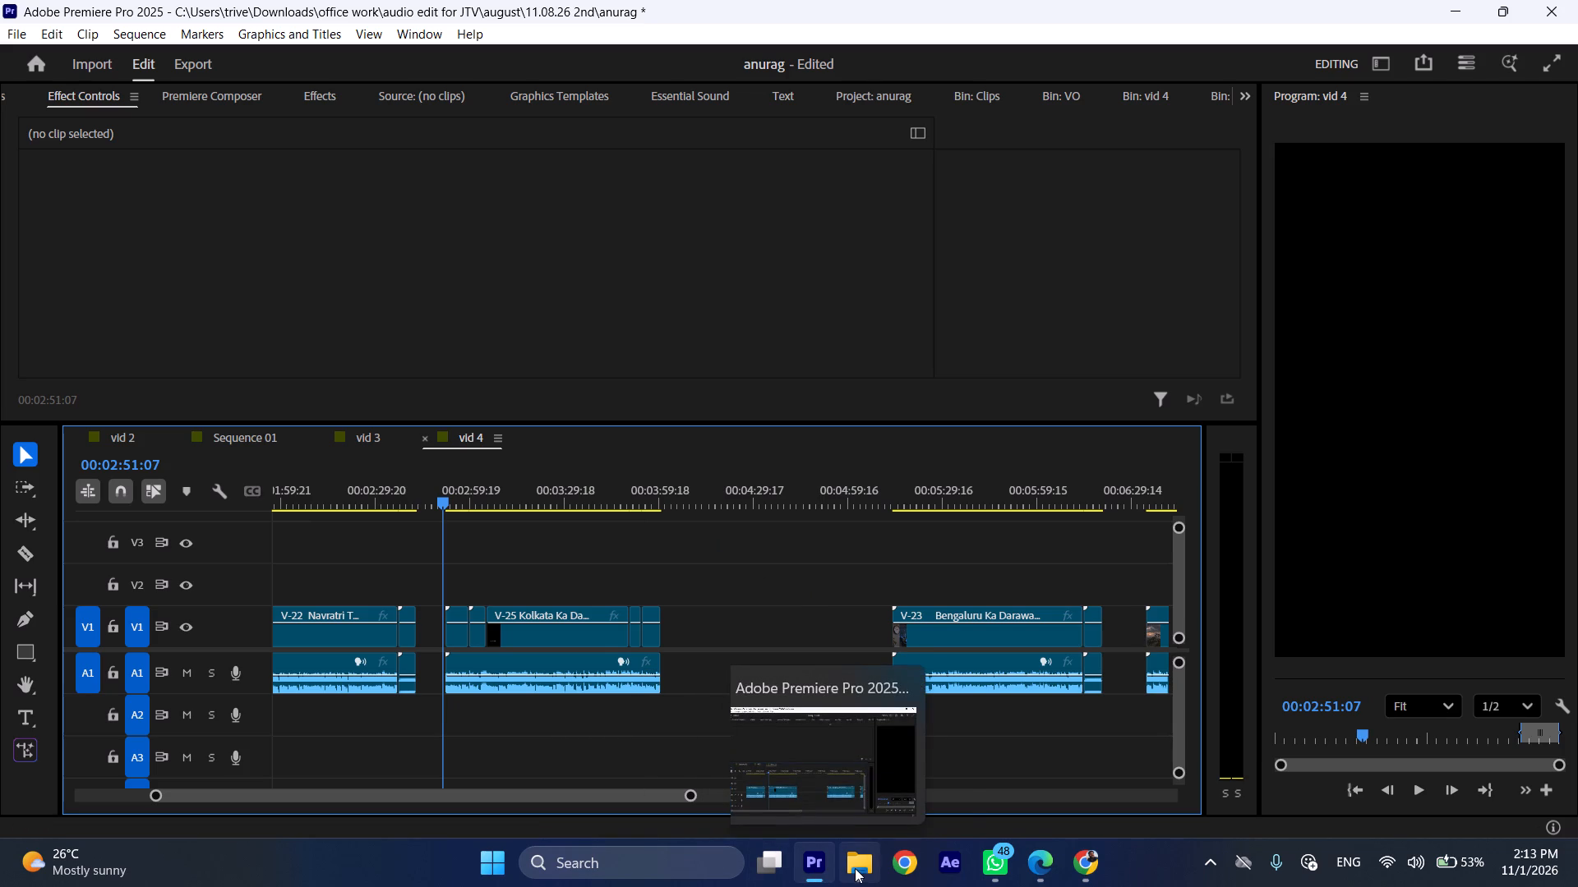
Switch to File Explorer, play the vid 4 audio file from Downloads briefly in VLC and close the player.
{"action": "left_click", "coordinate": [847, 789]}
{"action": "left_click", "coordinate": [116, 361]}
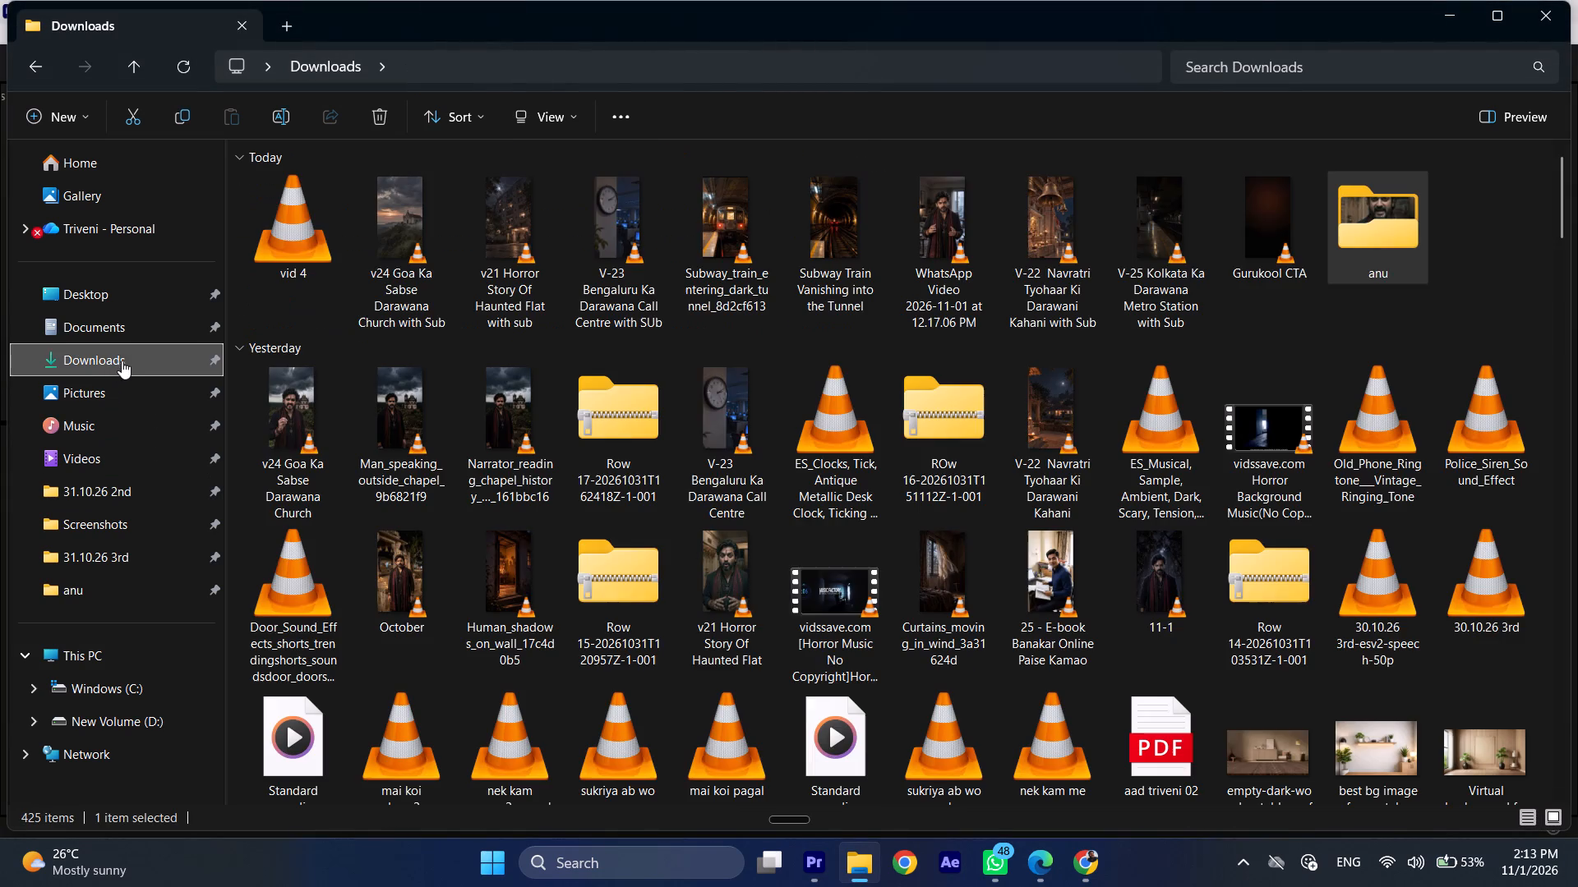
{"action": "double_click", "coordinate": [247, 226]}
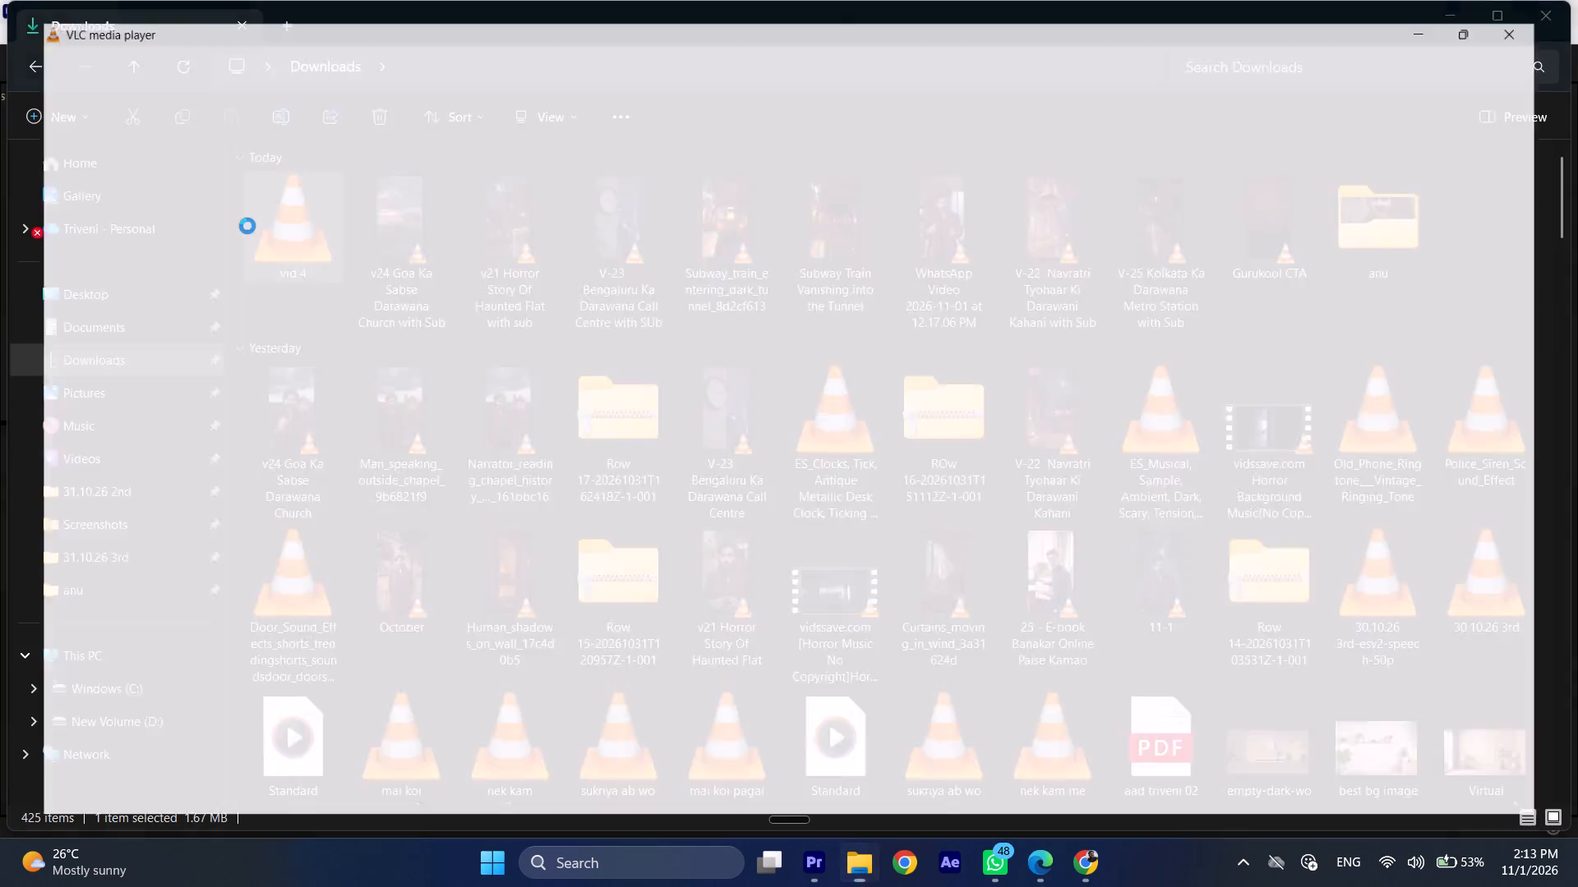
{"action": "left_click", "coordinate": [1577, 0]}
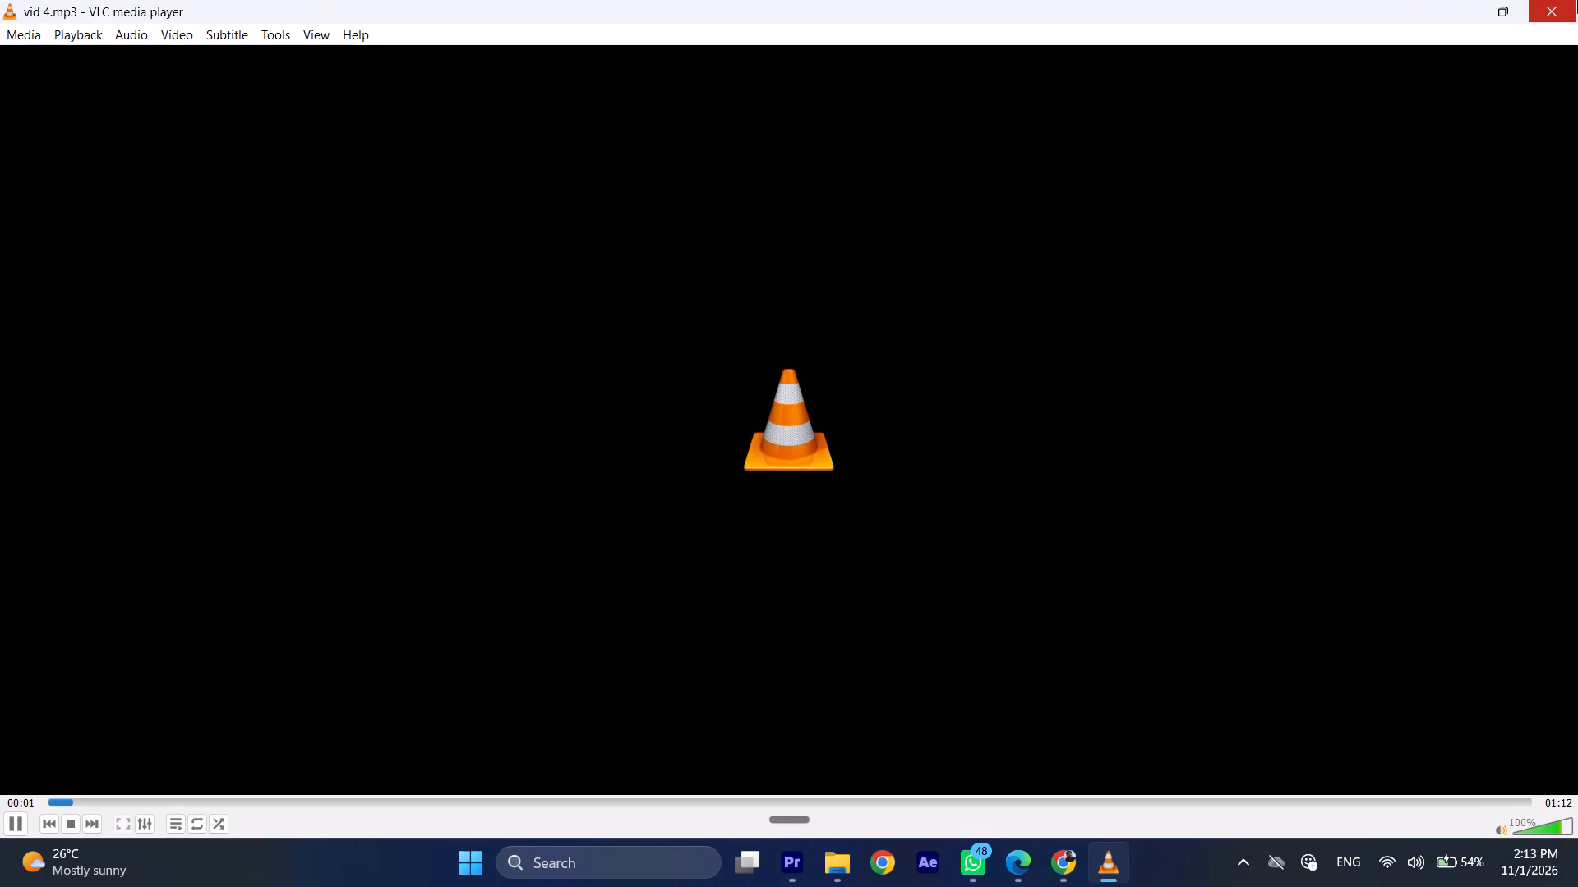
Switch back to Premiere Pro and mark In and Out around all the clips of the V-25 Kolkata section.
{"action": "left_click", "coordinate": [808, 870]}
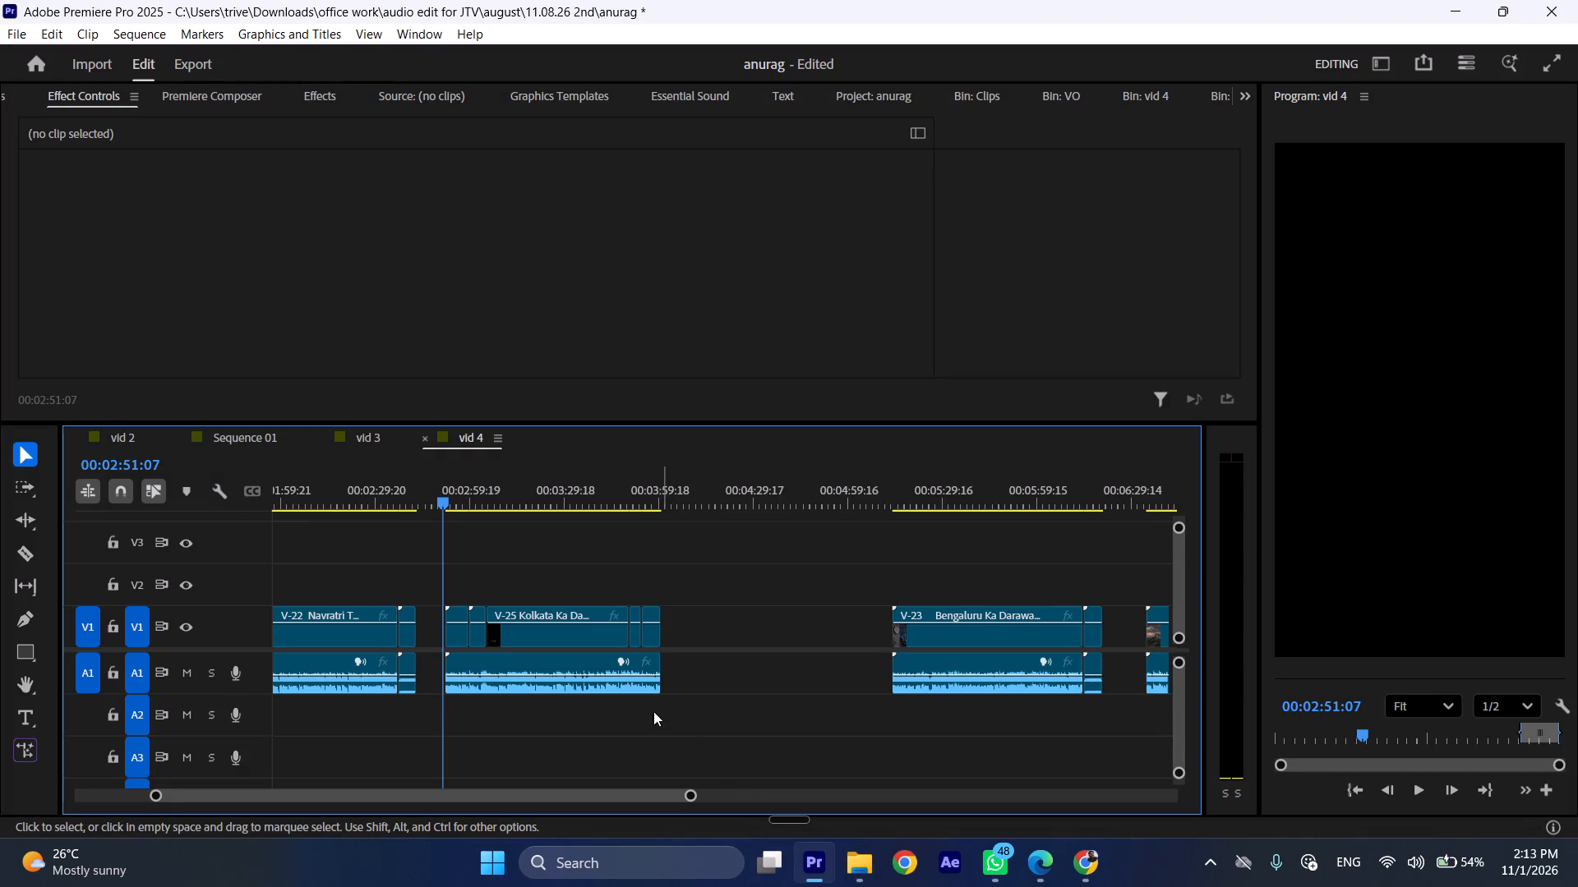
{"action": "left_click_drag", "start_coordinate": [736, 560], "coordinate": [460, 688]}
{"action": "scroll", "coordinate": [462, 688], "scroll_direction": "up", "scroll_amount": 2}
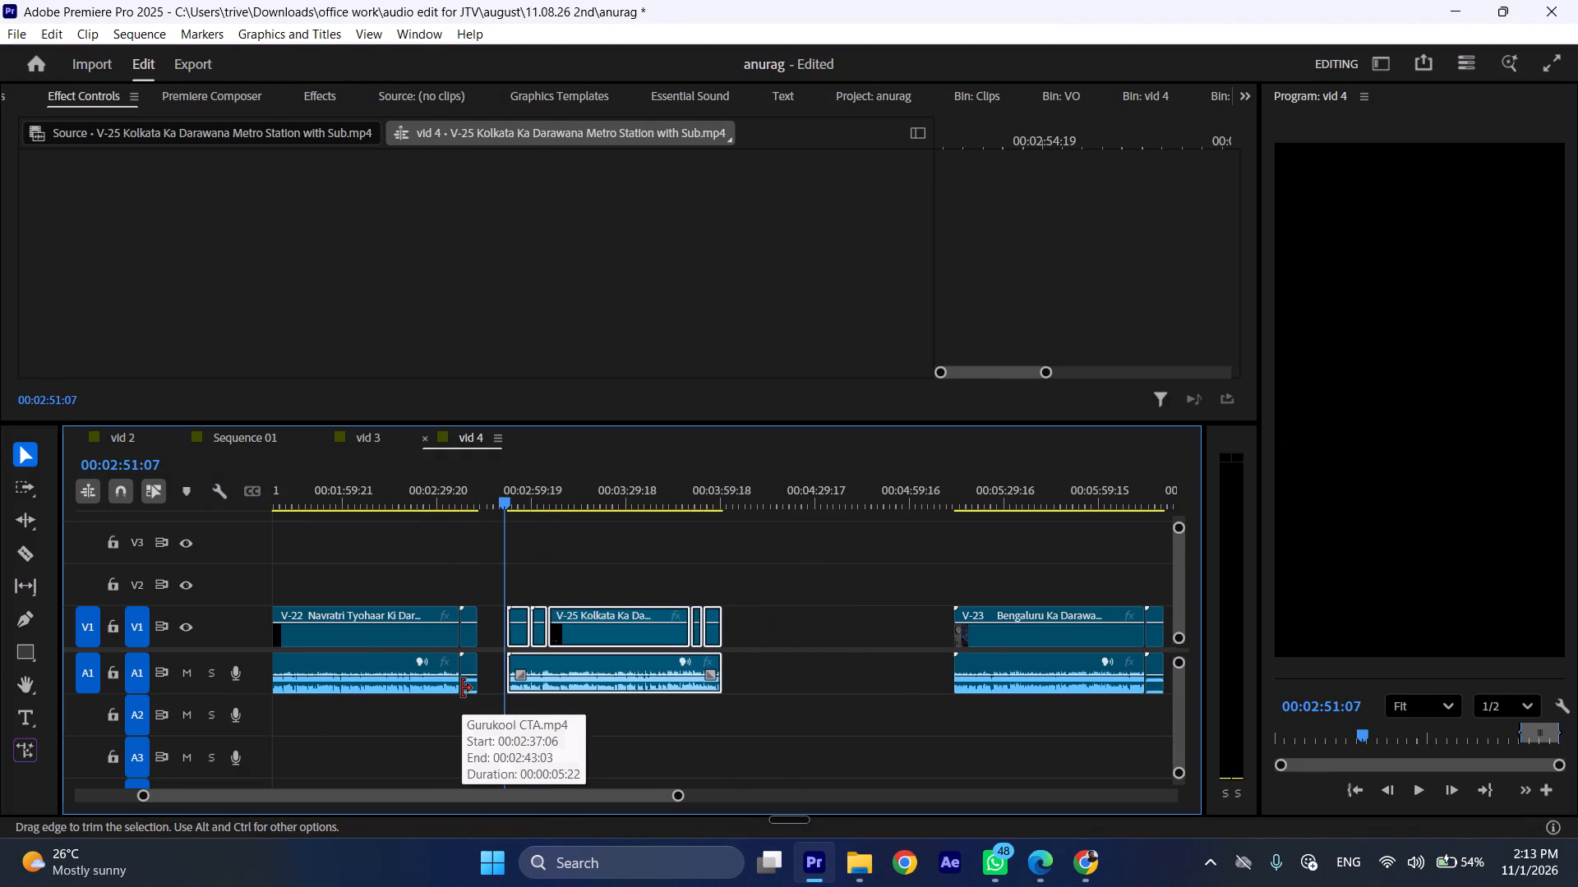
{"action": "scroll", "coordinate": [462, 688], "scroll_direction": "up", "scroll_amount": 2}
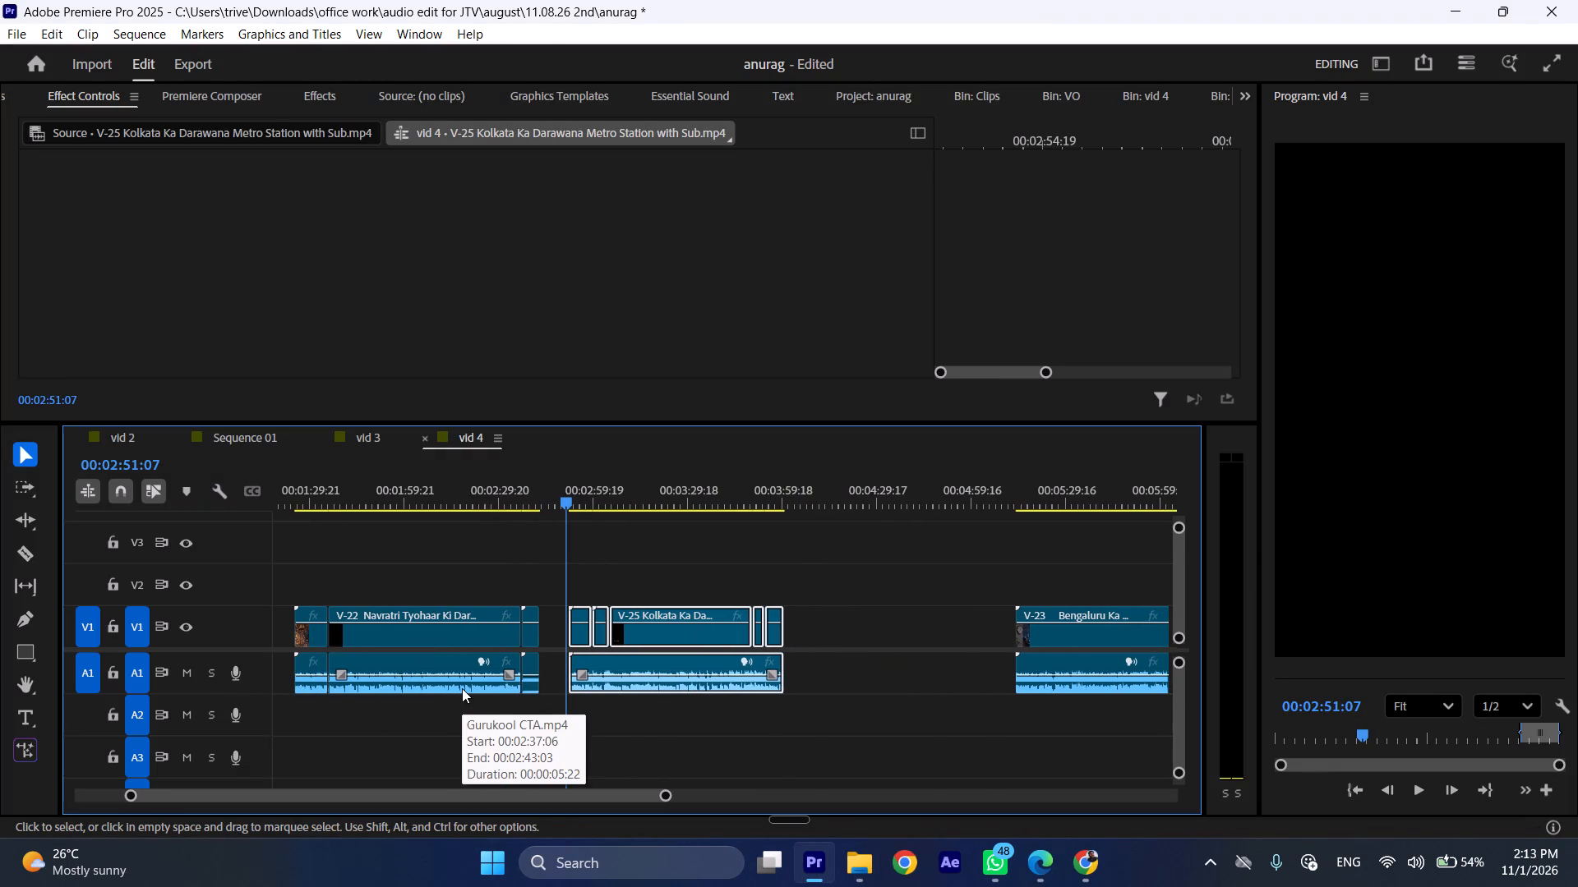
{"action": "scroll", "coordinate": [462, 688], "scroll_direction": "down", "scroll_amount": 2}
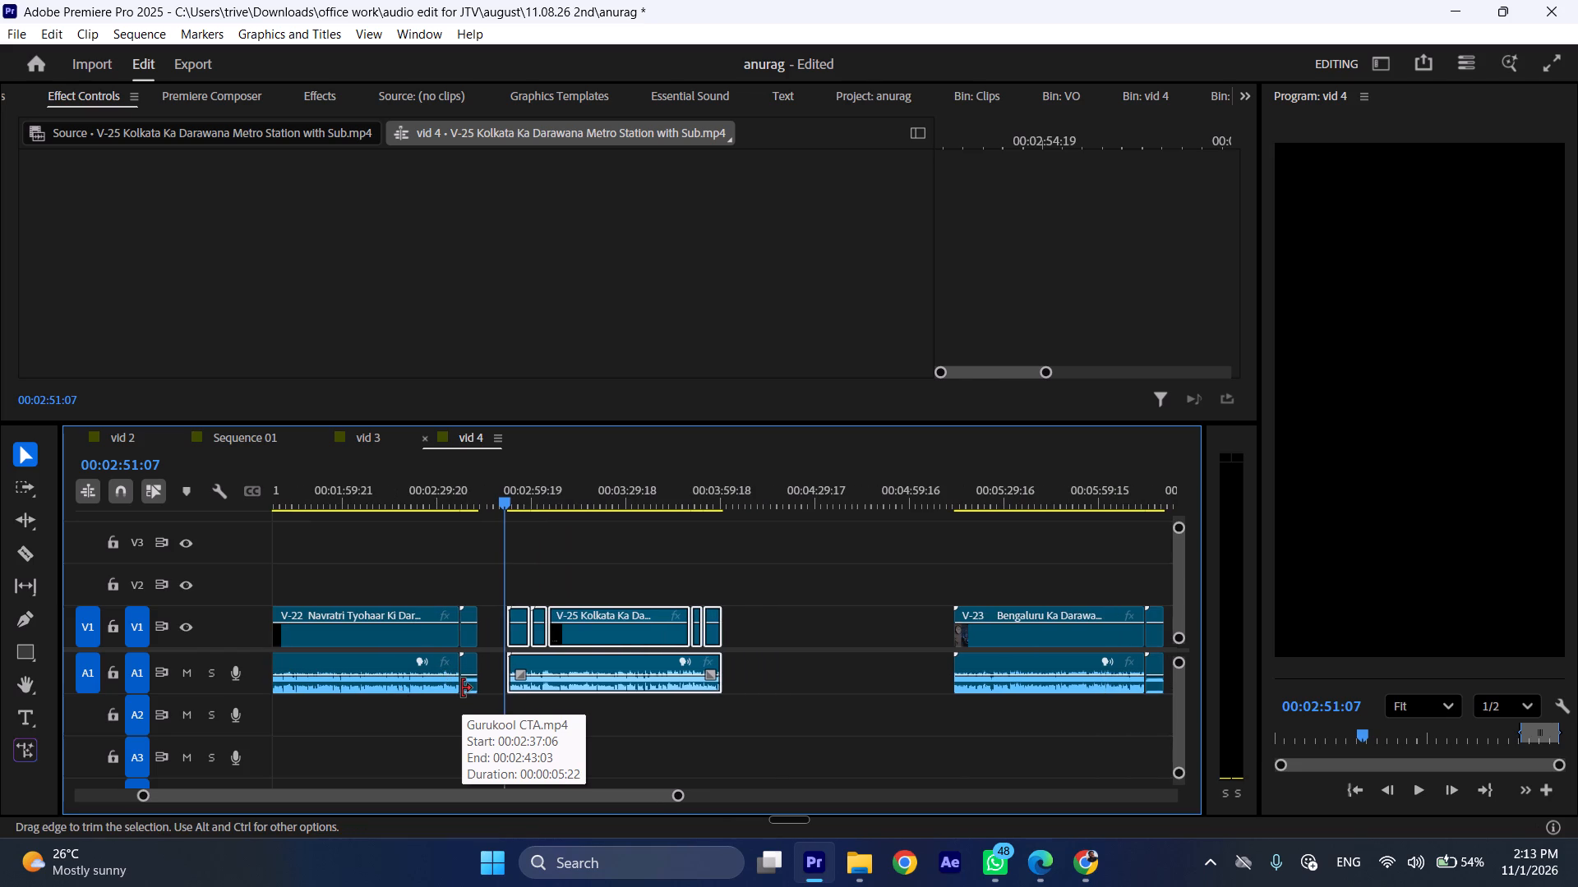
{"action": "key", "text": "slash"}
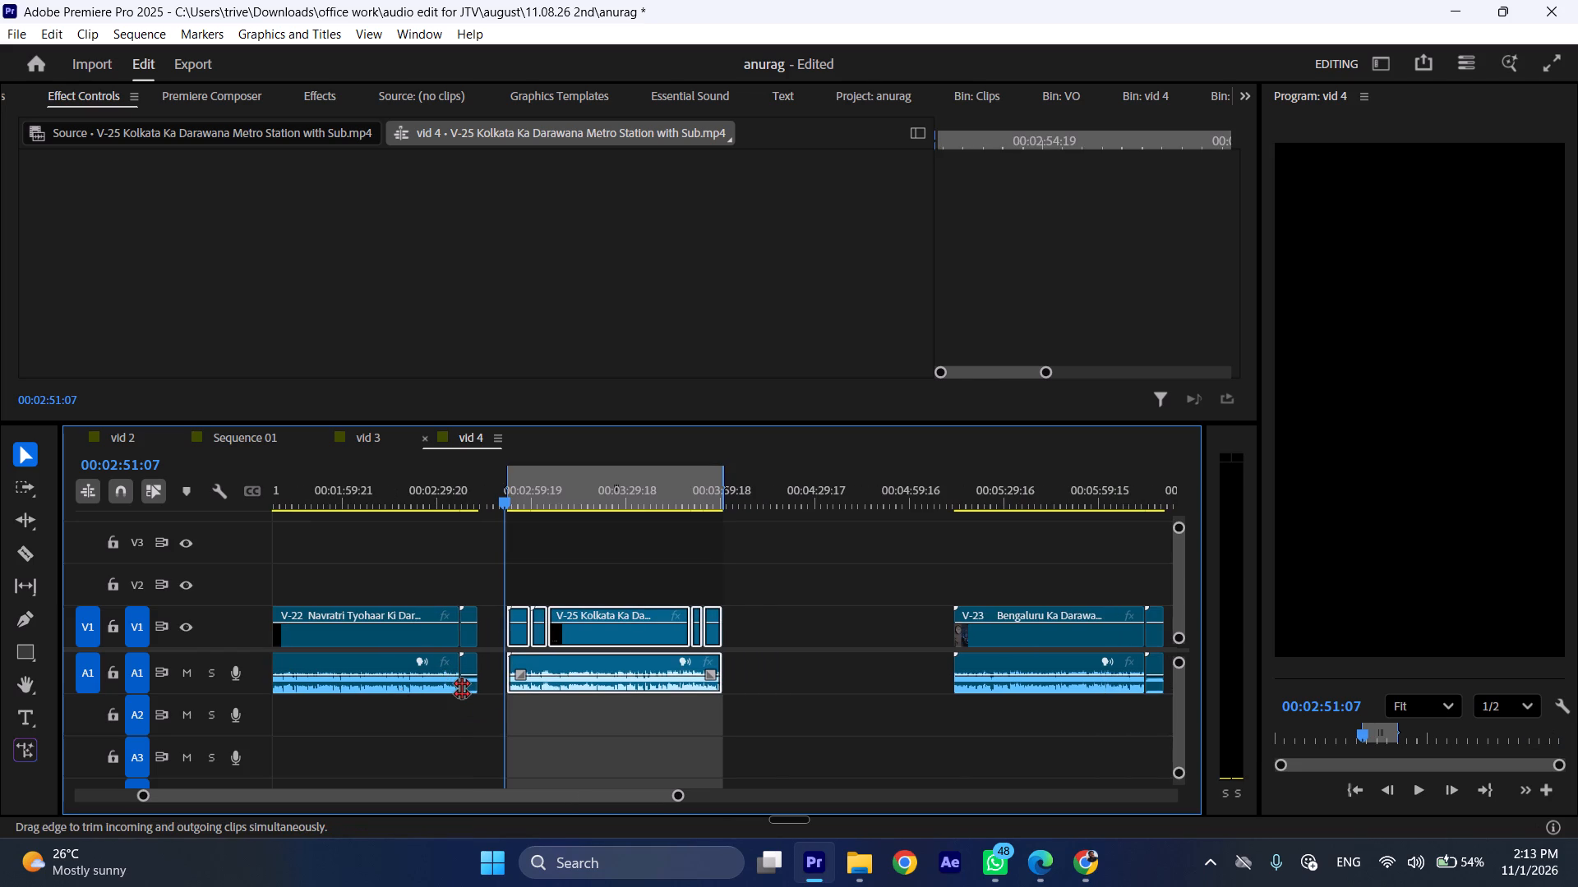
Export the marked range as an MP3 to the Downloads folder, overwriting the existing vid 4 file.
{"action": "key", "text": "ctrl+m"}
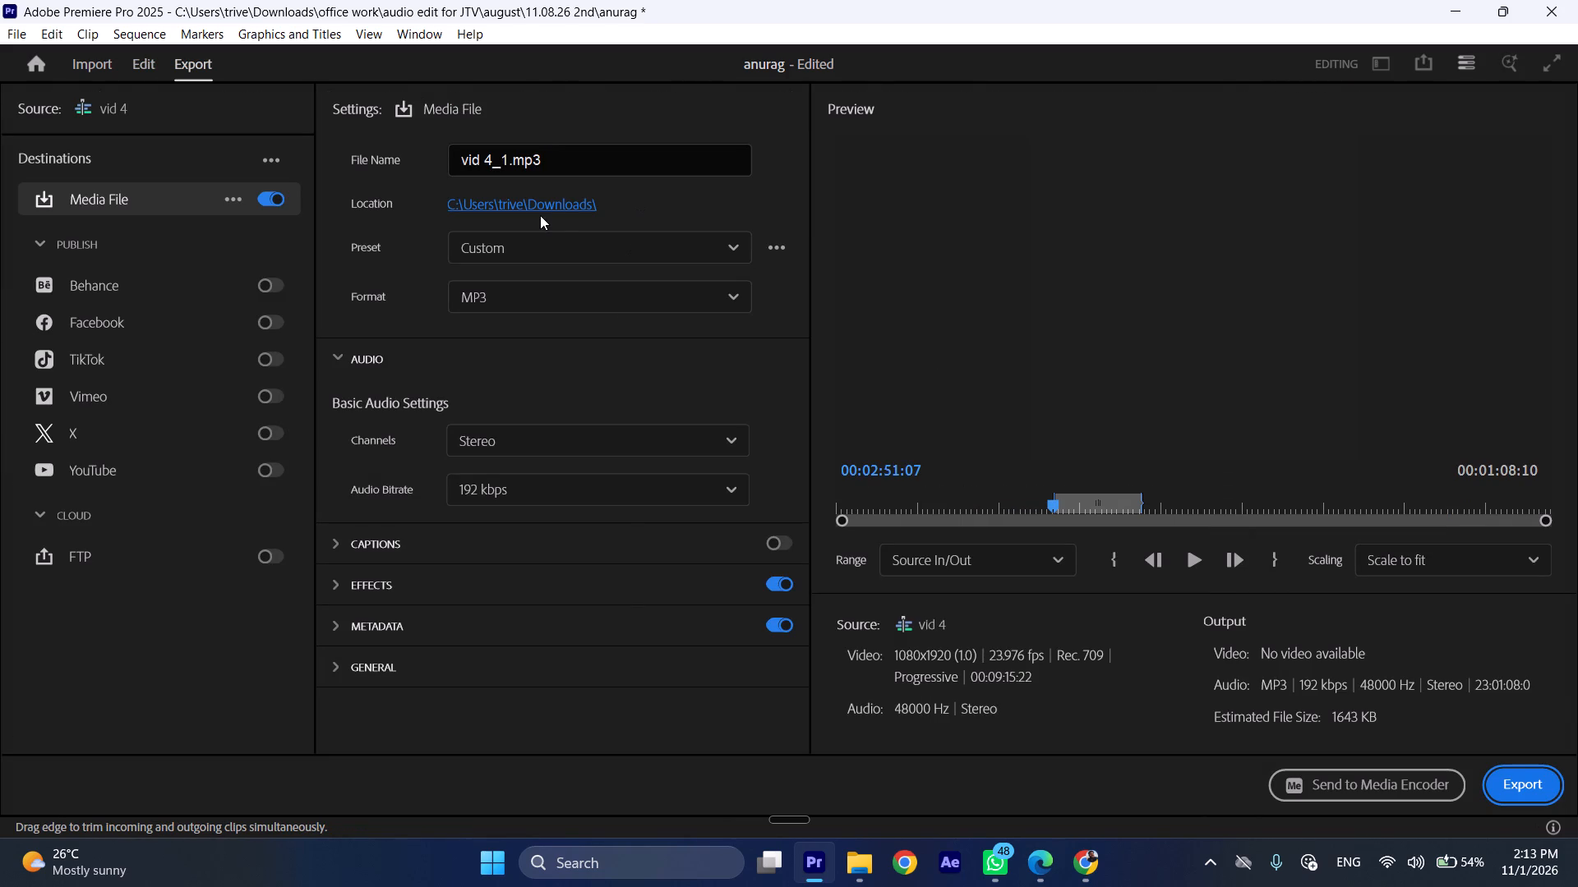
{"action": "left_click", "coordinate": [537, 195]}
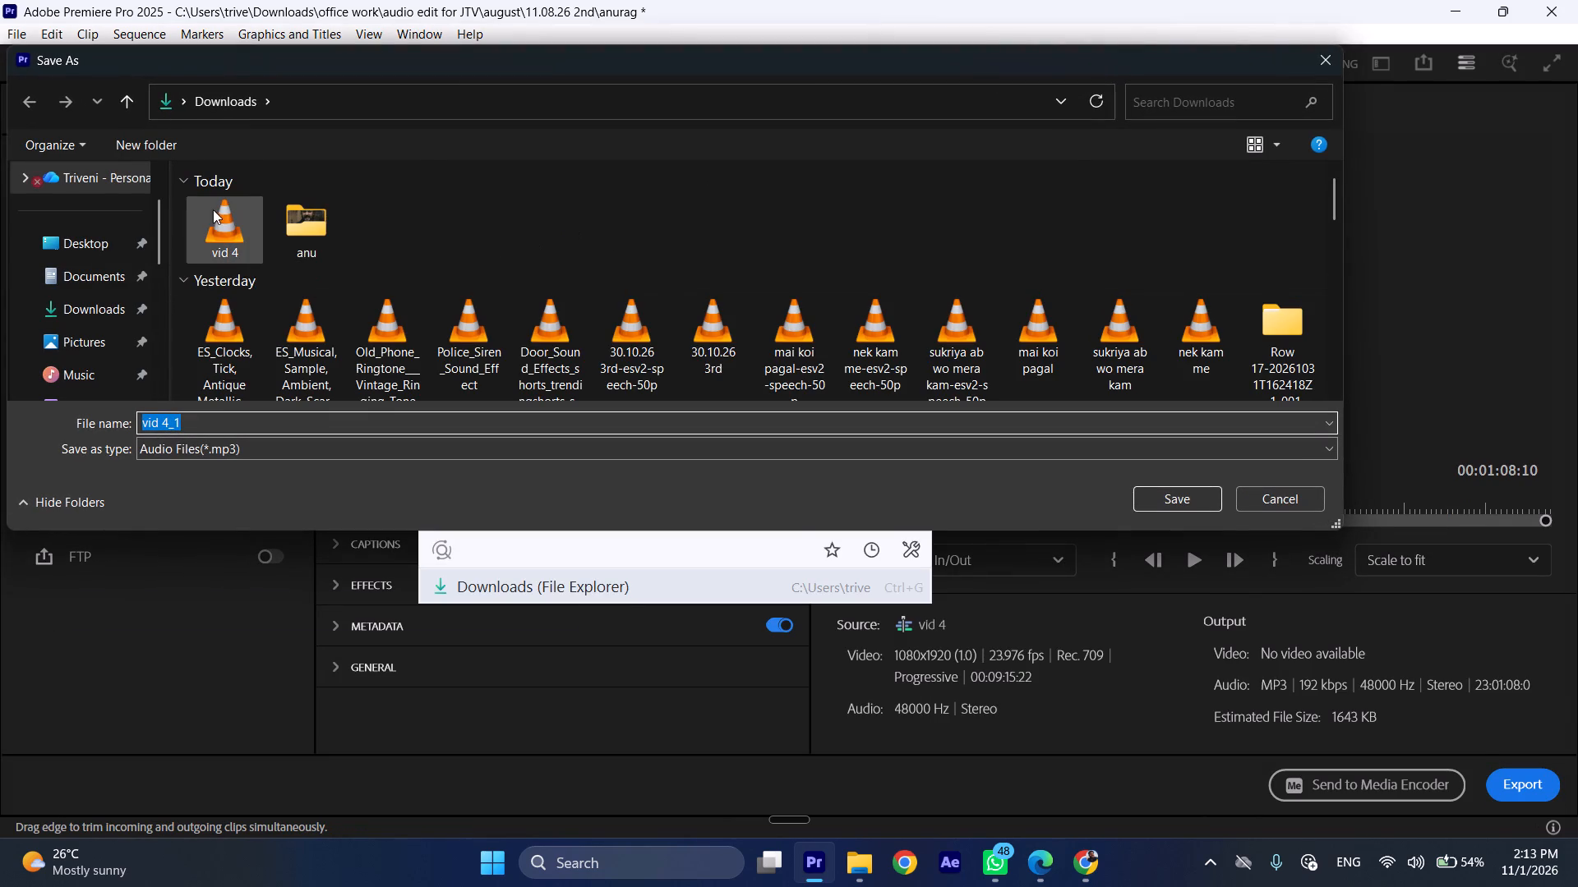
{"action": "left_click", "coordinate": [215, 230]}
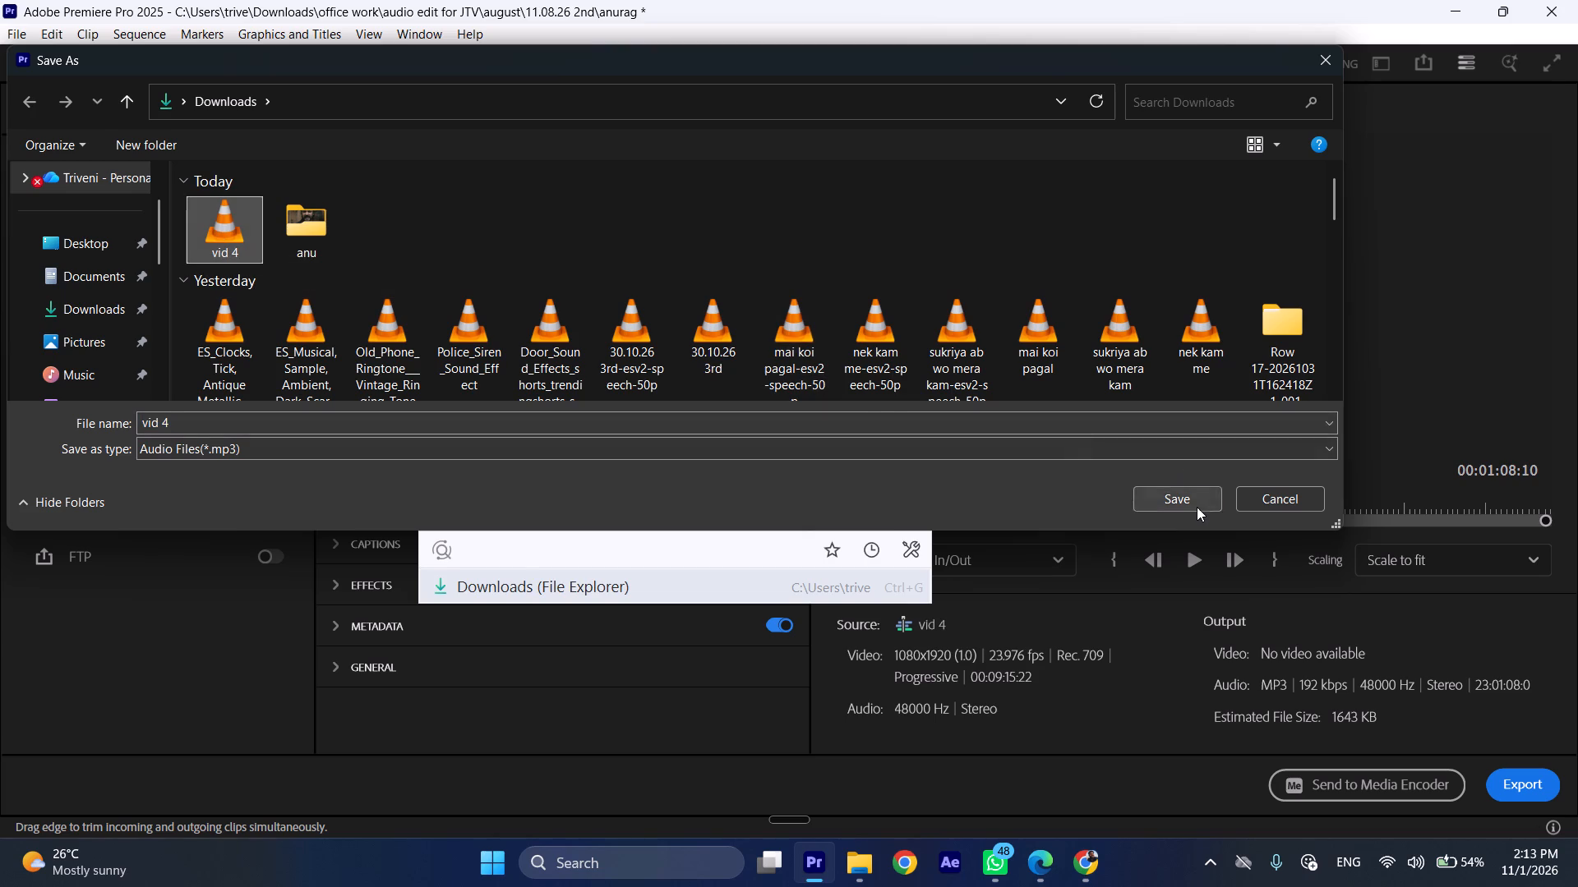
{"action": "left_click", "coordinate": [1197, 507]}
{"action": "left_click", "coordinate": [745, 375]}
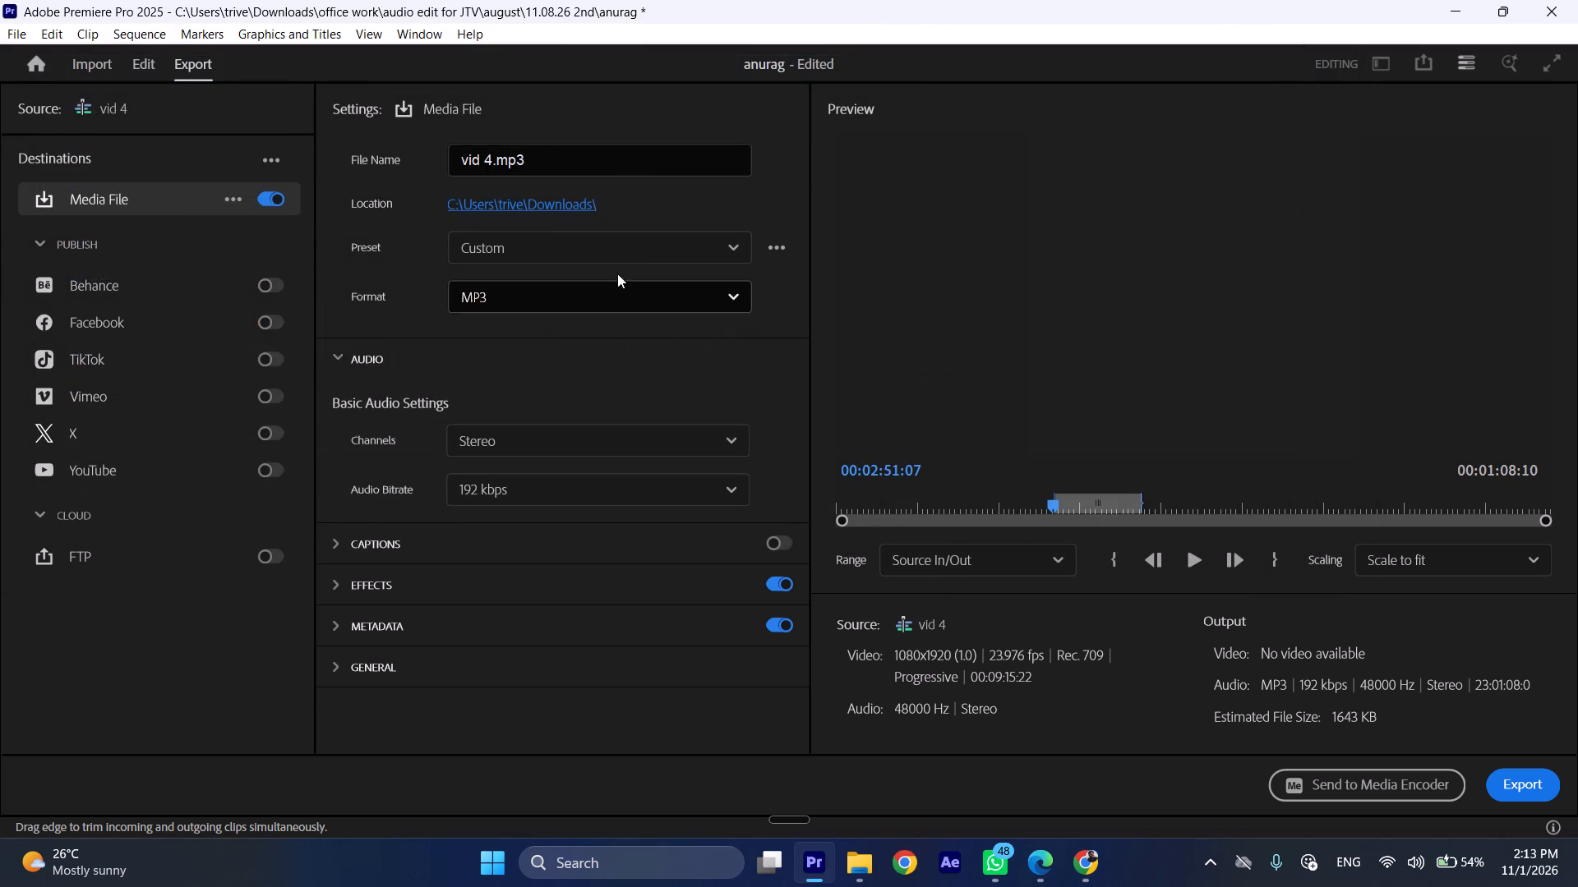
{"action": "left_click", "coordinate": [1529, 779]}
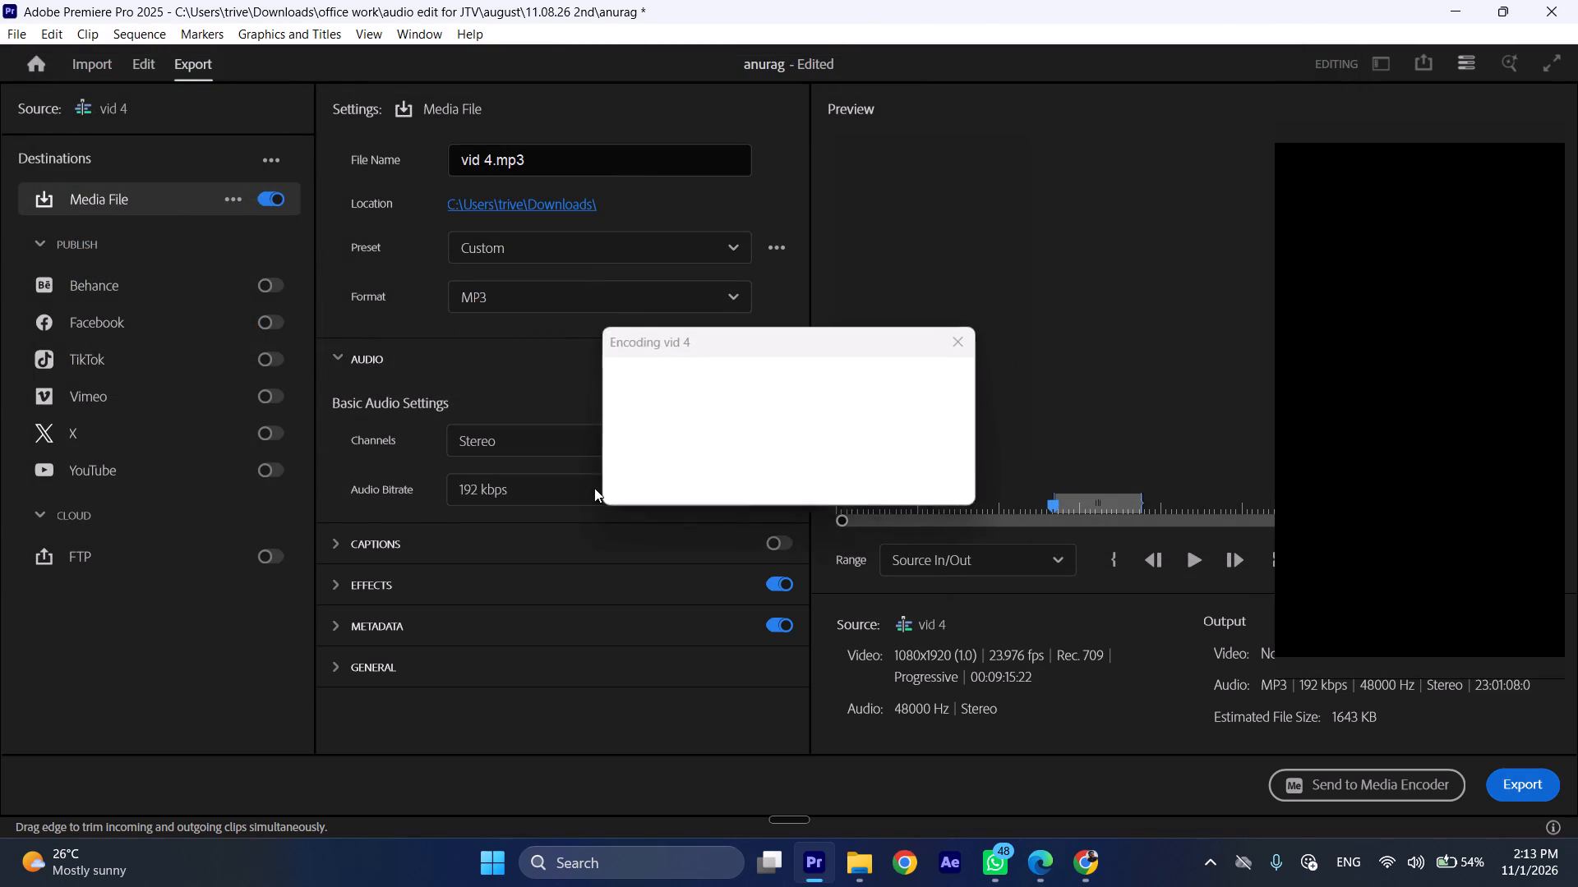
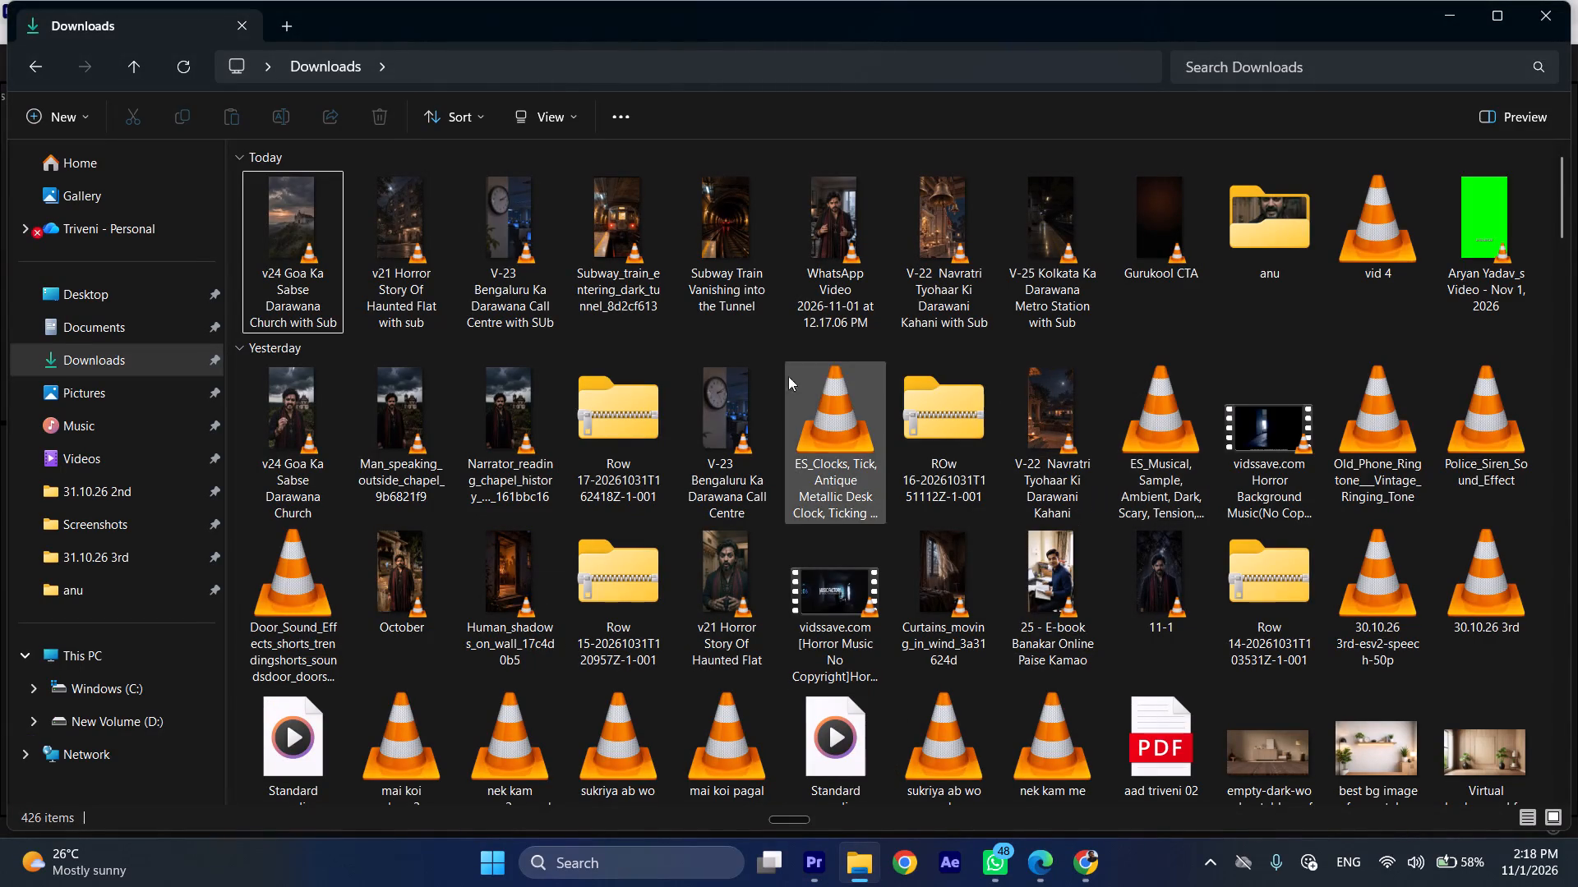
Bring the green-screen caption video dated Nov 1, 2026 from Downloads into vid 4, onto V2 and A2 after the V-25 Kolkata section.
{"action": "left_click", "coordinate": [93, 354]}
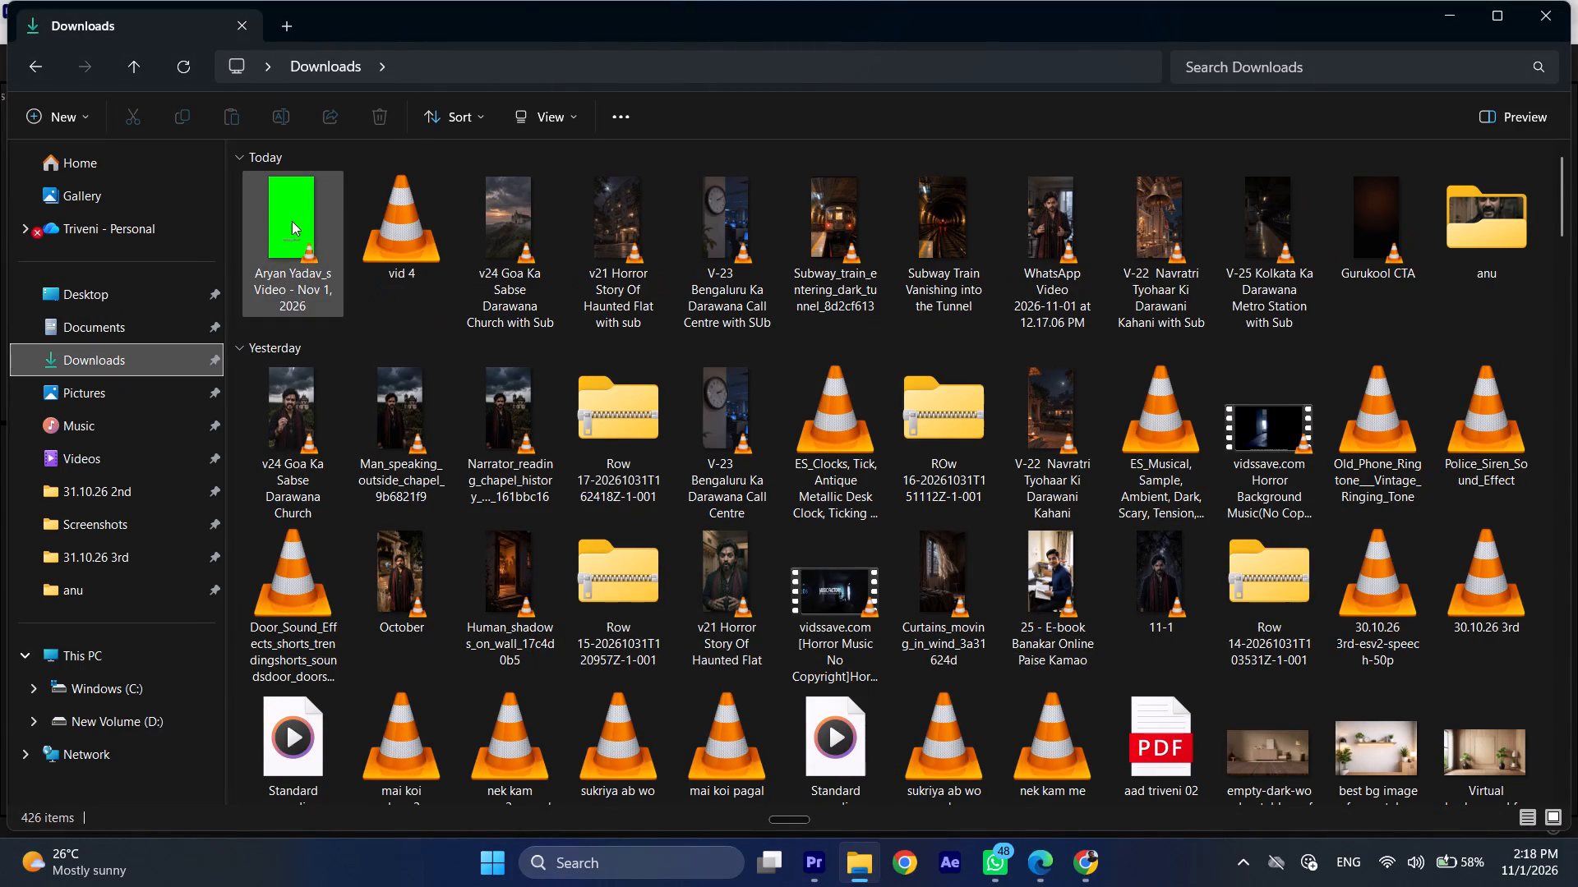
{"action": "left_click_drag", "start_coordinate": [289, 217], "coordinate": [792, 673]}
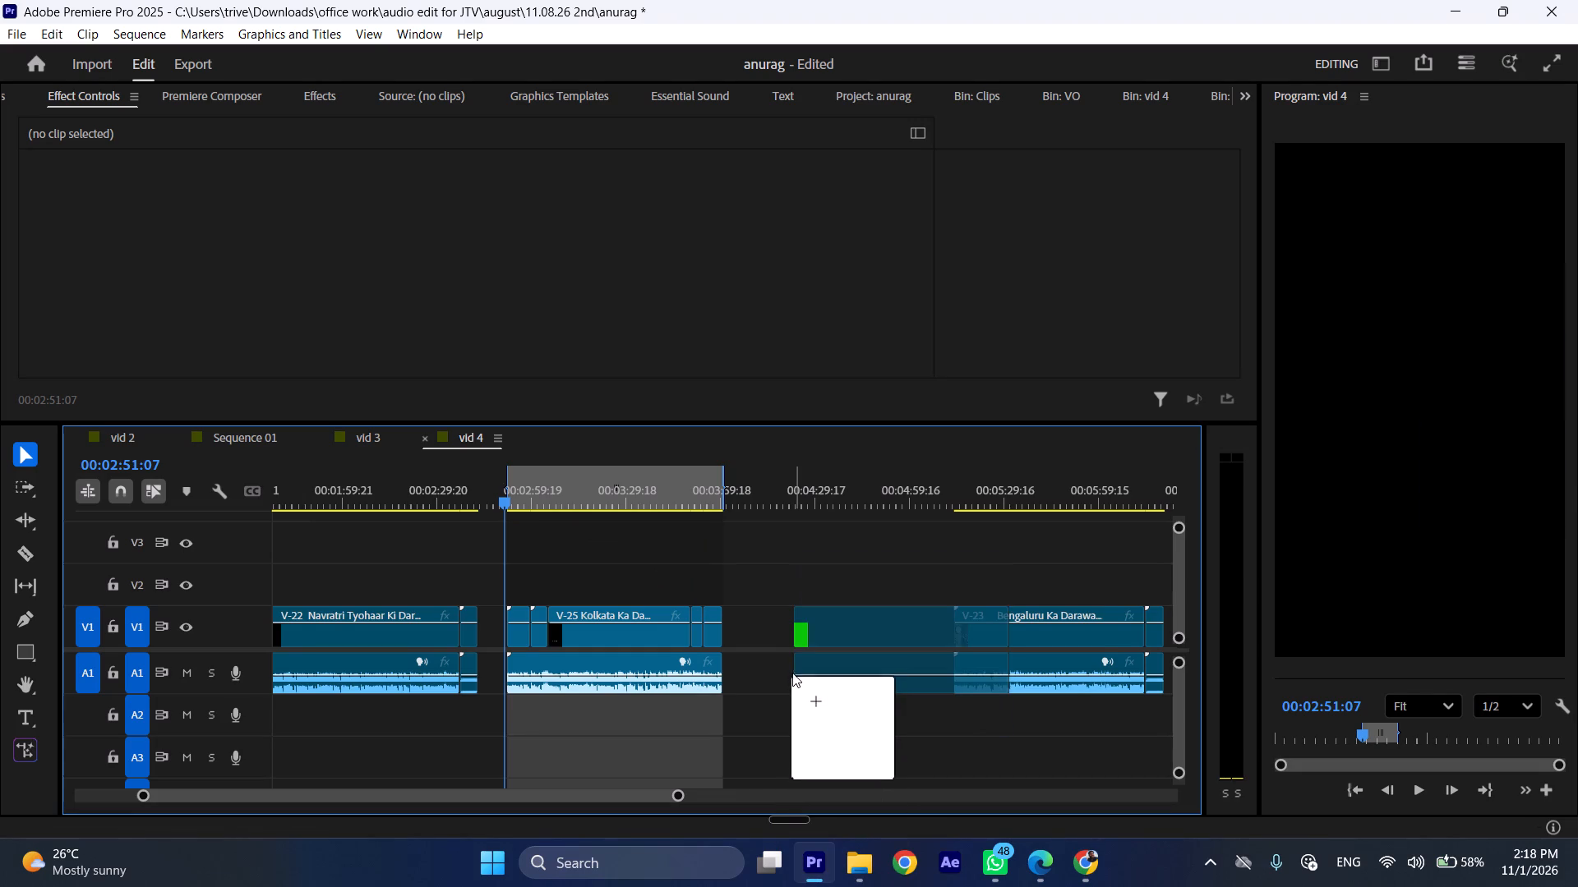
{"action": "left_click_drag", "start_coordinate": [792, 673], "coordinate": [783, 715]}
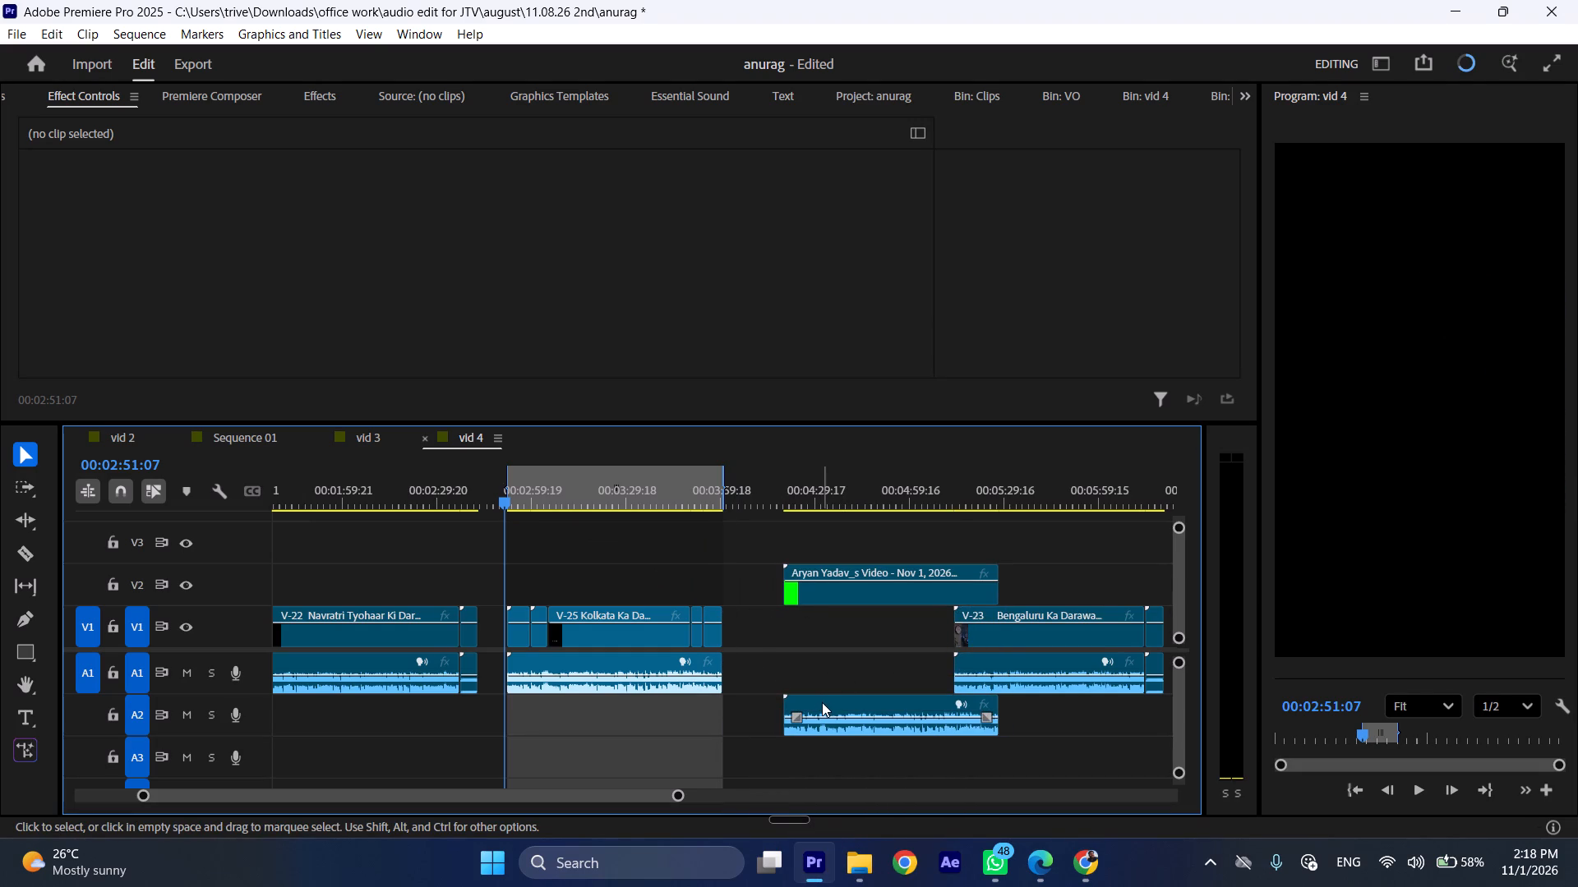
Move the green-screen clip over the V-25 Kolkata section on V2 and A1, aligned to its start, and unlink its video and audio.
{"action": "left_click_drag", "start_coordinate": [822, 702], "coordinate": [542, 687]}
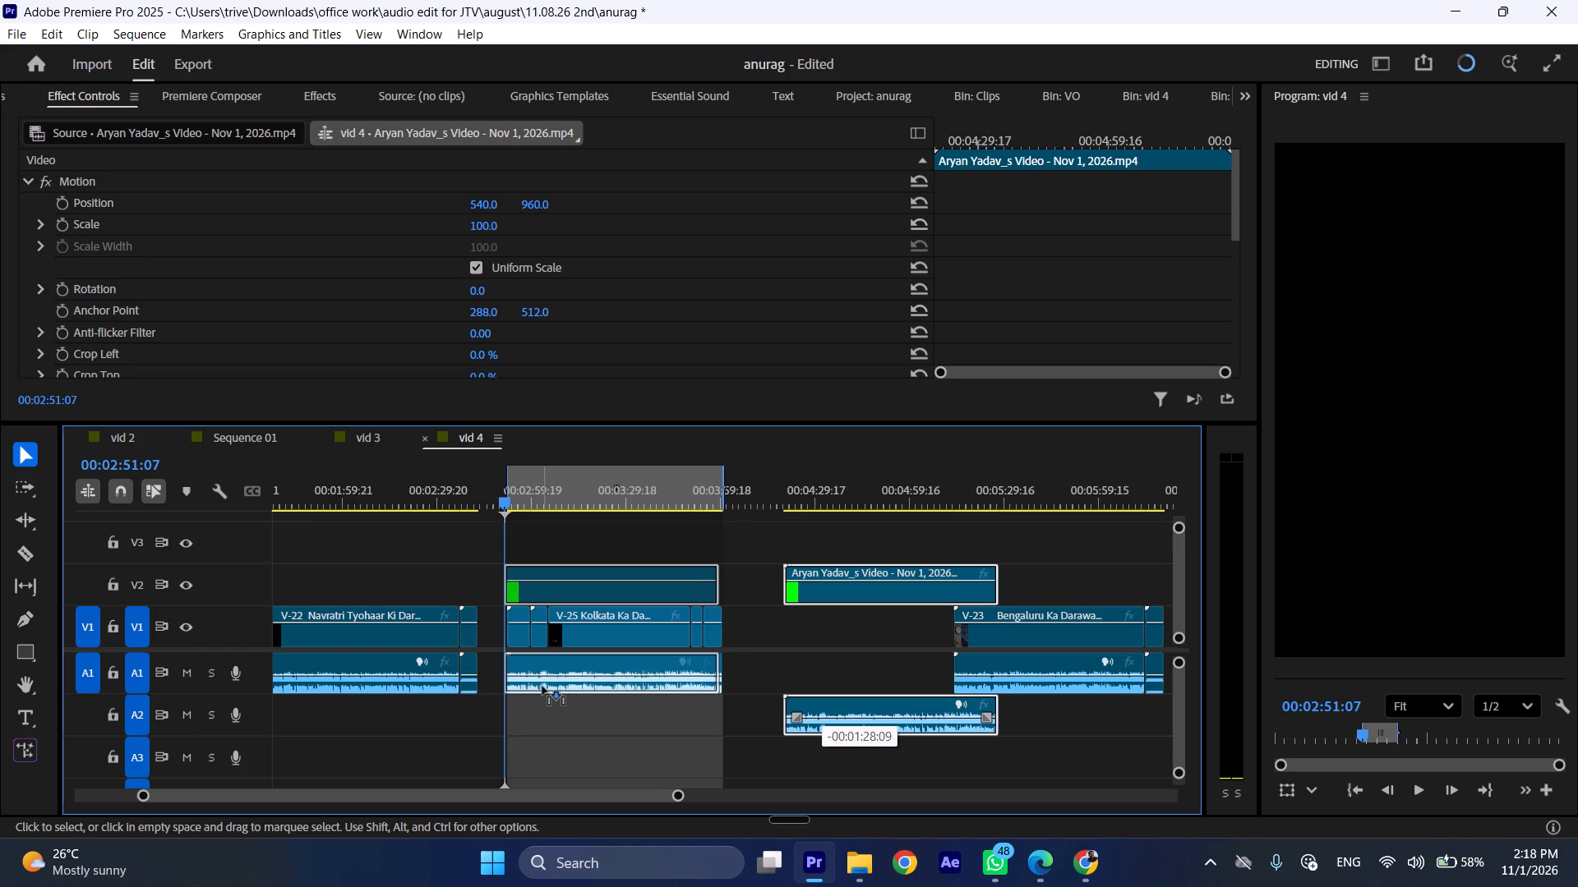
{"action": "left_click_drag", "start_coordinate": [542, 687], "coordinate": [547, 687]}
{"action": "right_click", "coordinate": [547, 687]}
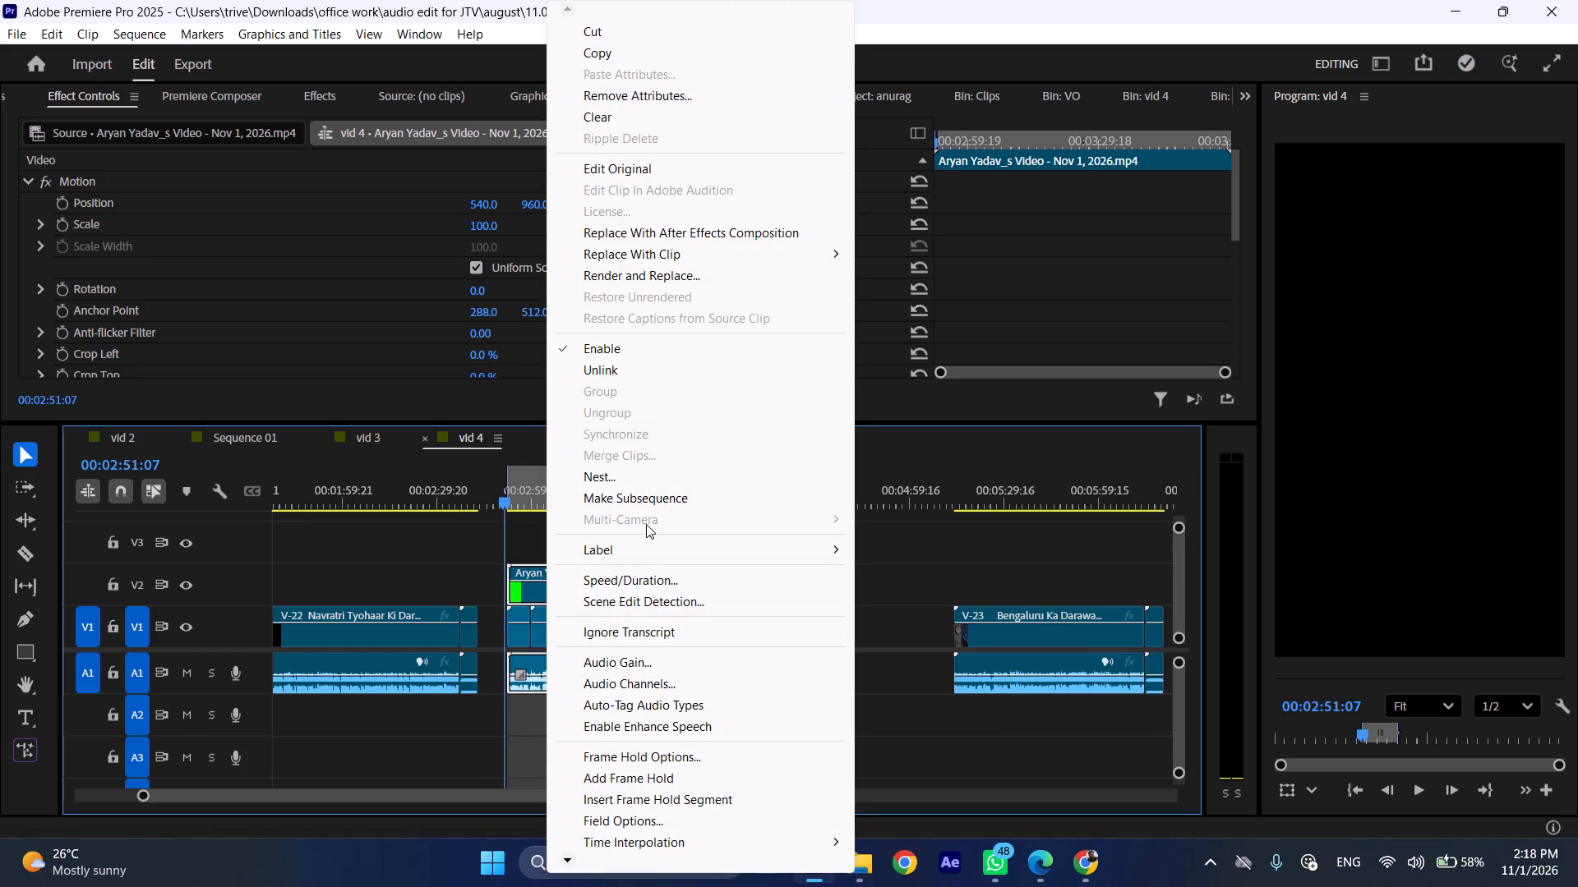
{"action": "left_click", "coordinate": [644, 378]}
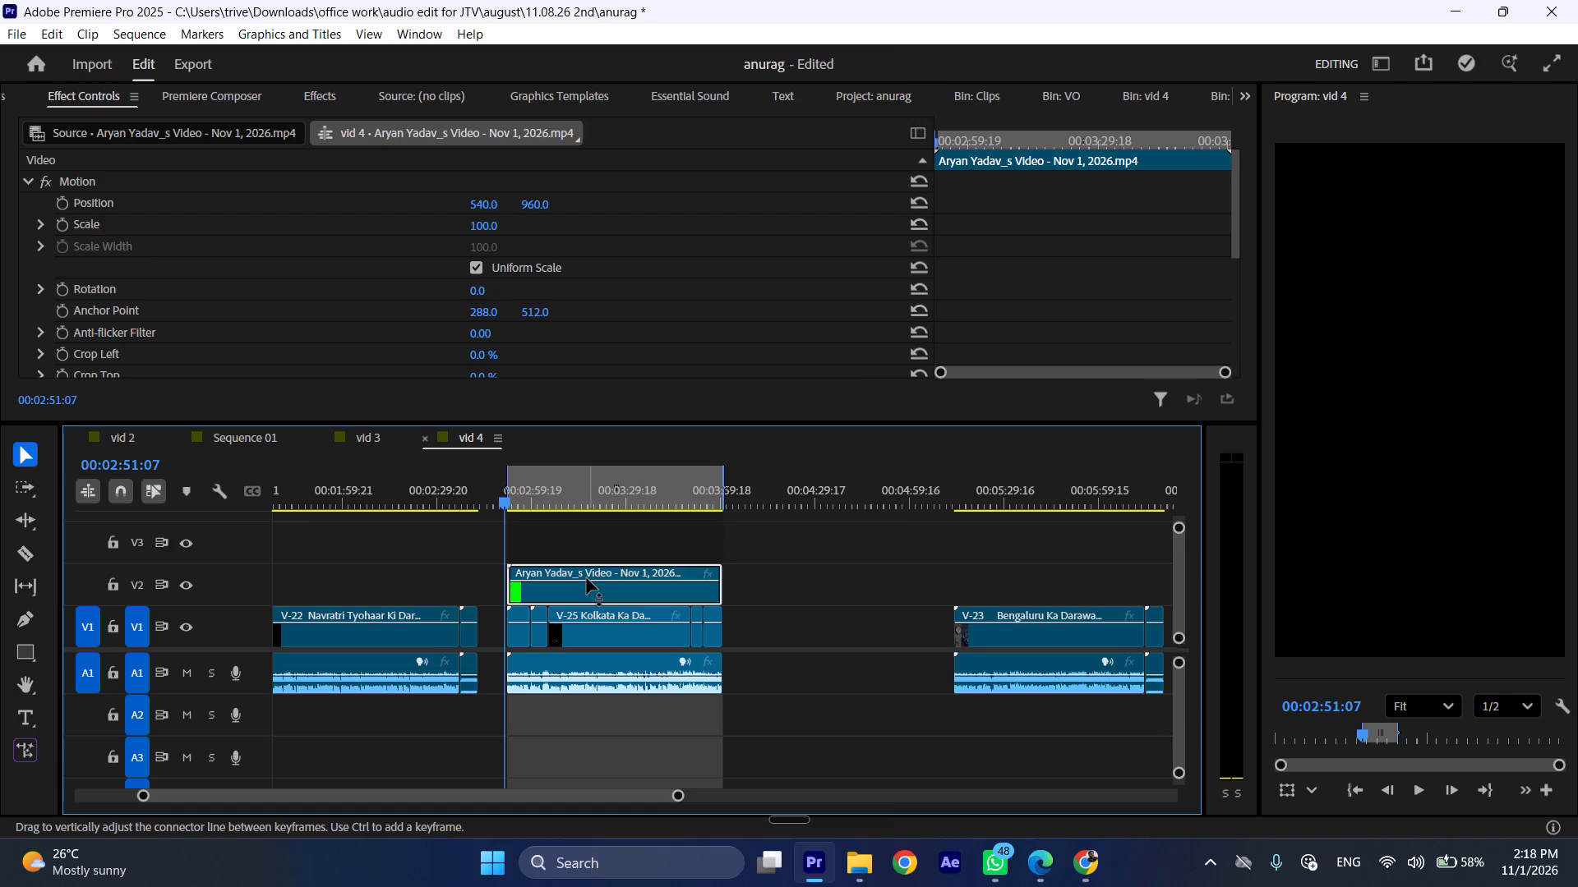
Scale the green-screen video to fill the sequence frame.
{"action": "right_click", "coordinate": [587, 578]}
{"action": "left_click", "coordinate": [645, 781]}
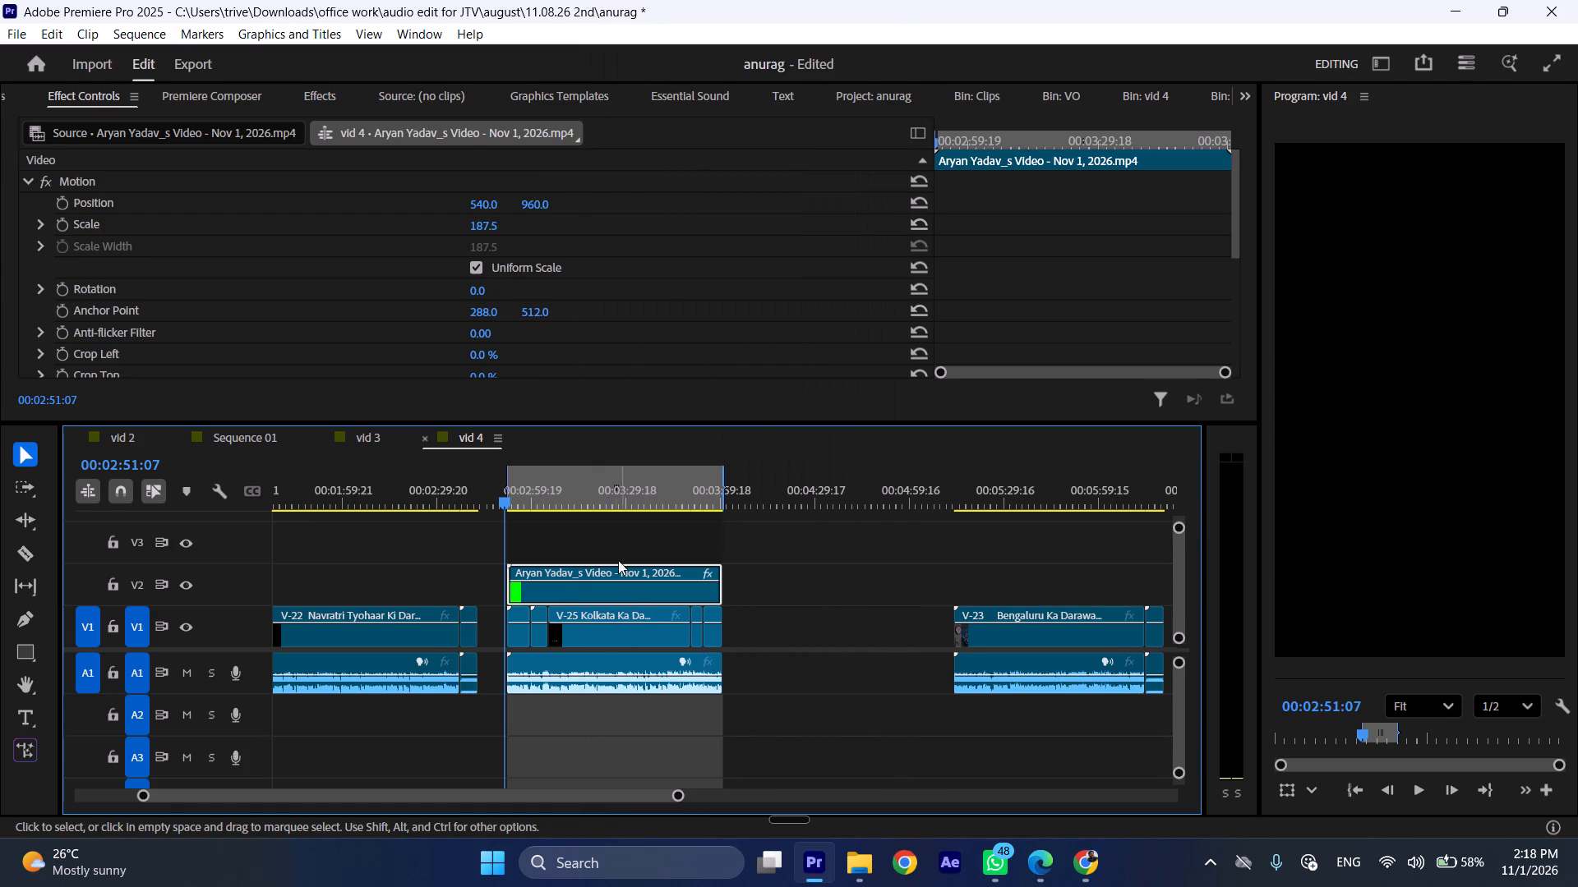
Scrub through the green-screen captions and play them from about 00:02:58, ending with the playhead at 00:02:59:10.
{"action": "left_click_drag", "start_coordinate": [606, 502], "coordinate": [614, 503]}
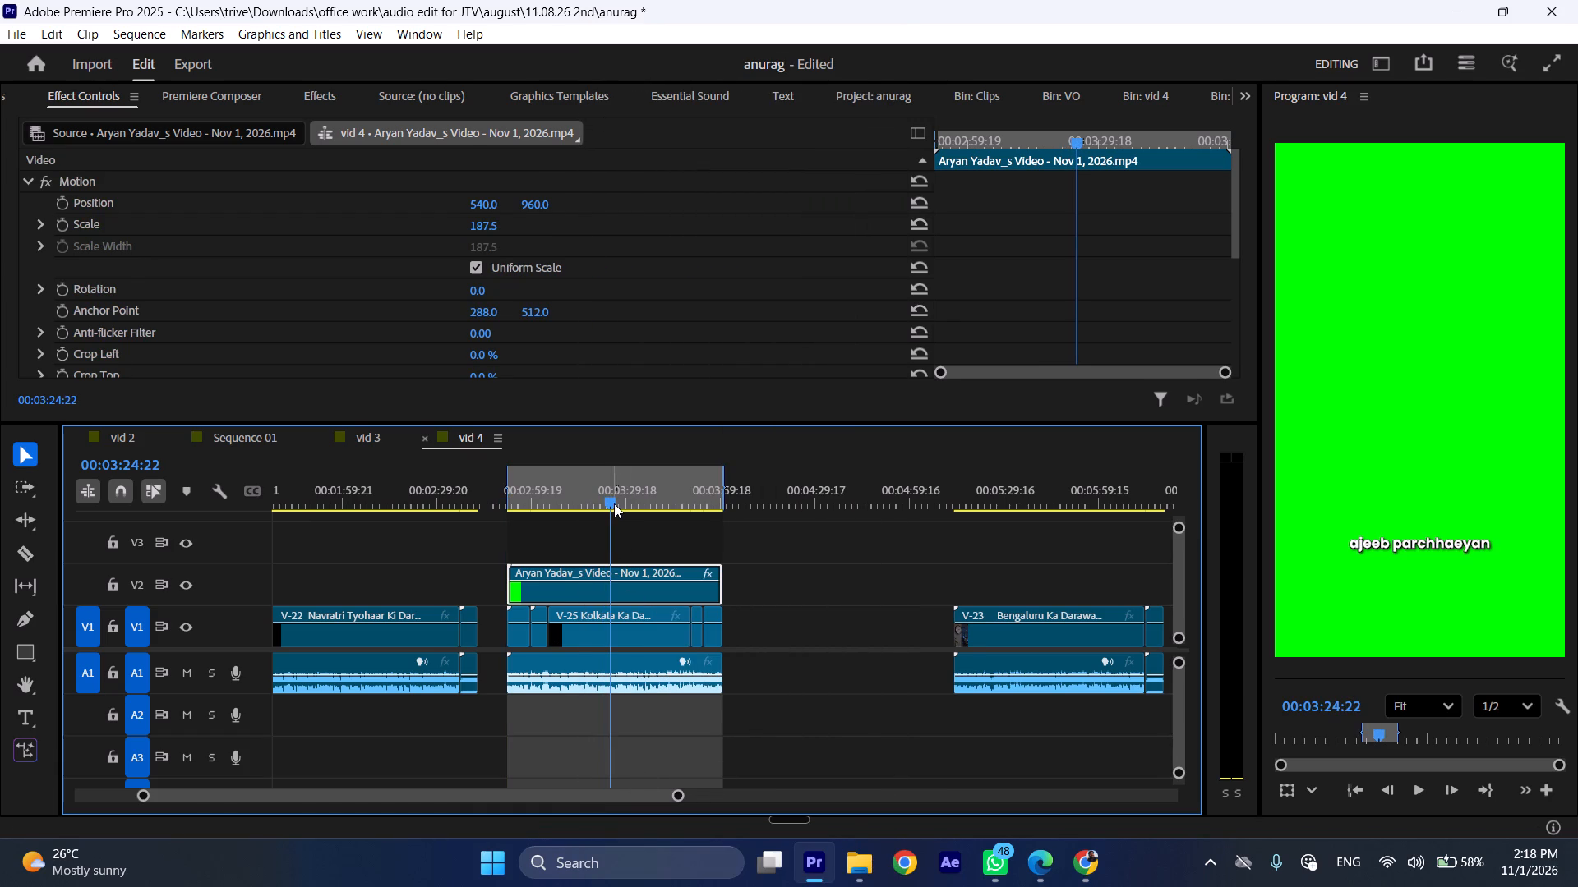
{"action": "left_click_drag", "start_coordinate": [614, 503], "coordinate": [578, 504]}
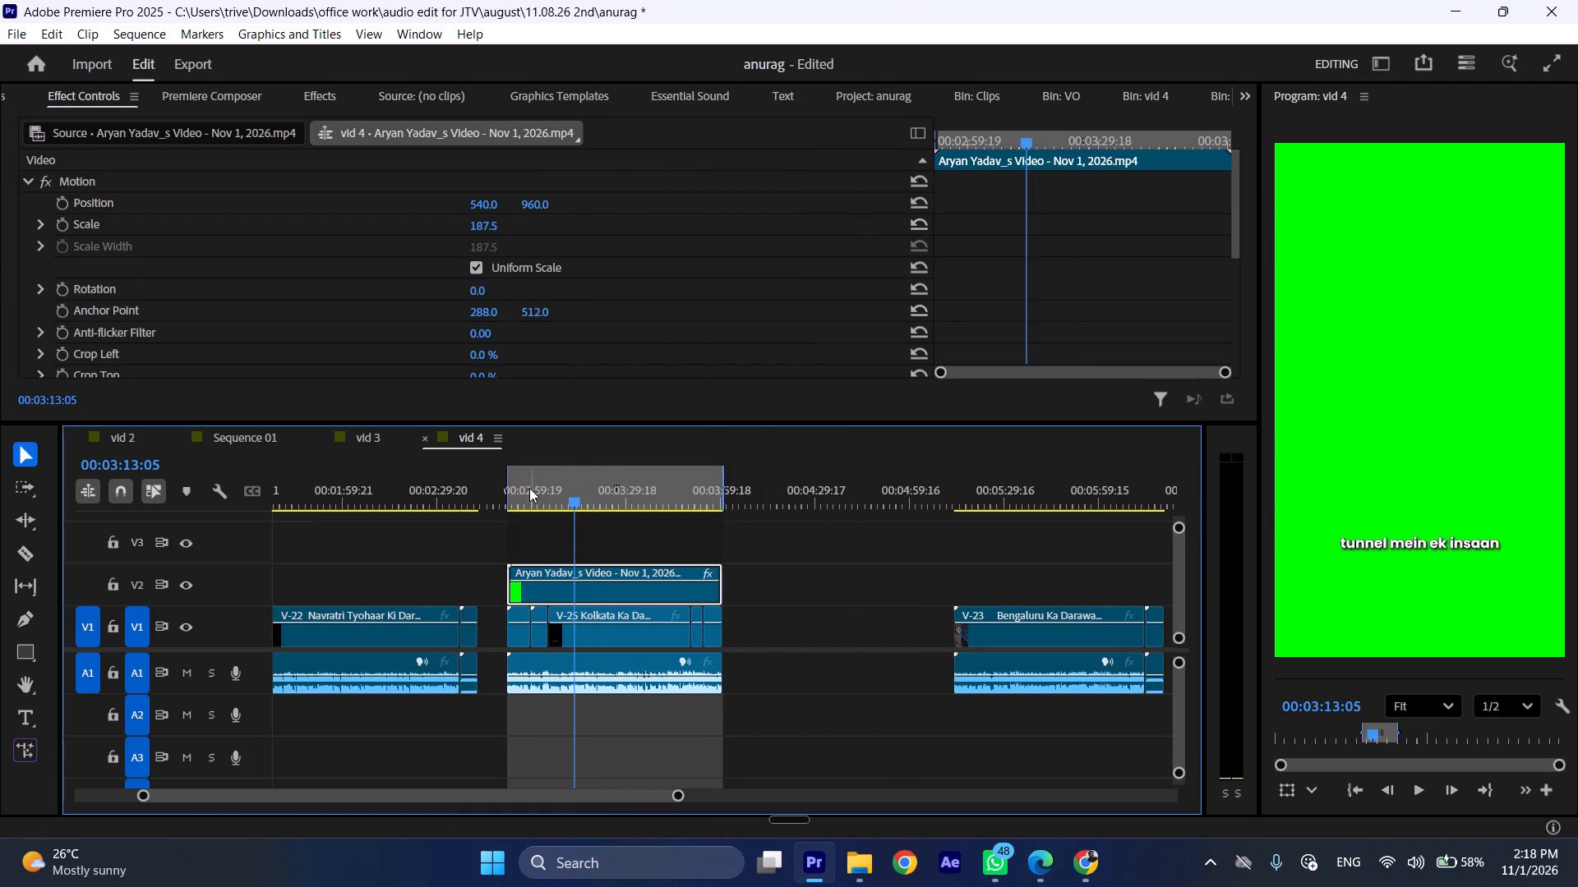
{"action": "left_click", "coordinate": [529, 488]}
{"action": "key", "text": "ctrl+shift+c"}
{"action": "key", "text": "ctrl+shift+c"}
{"action": "key", "text": "ctrl+shift+c"}
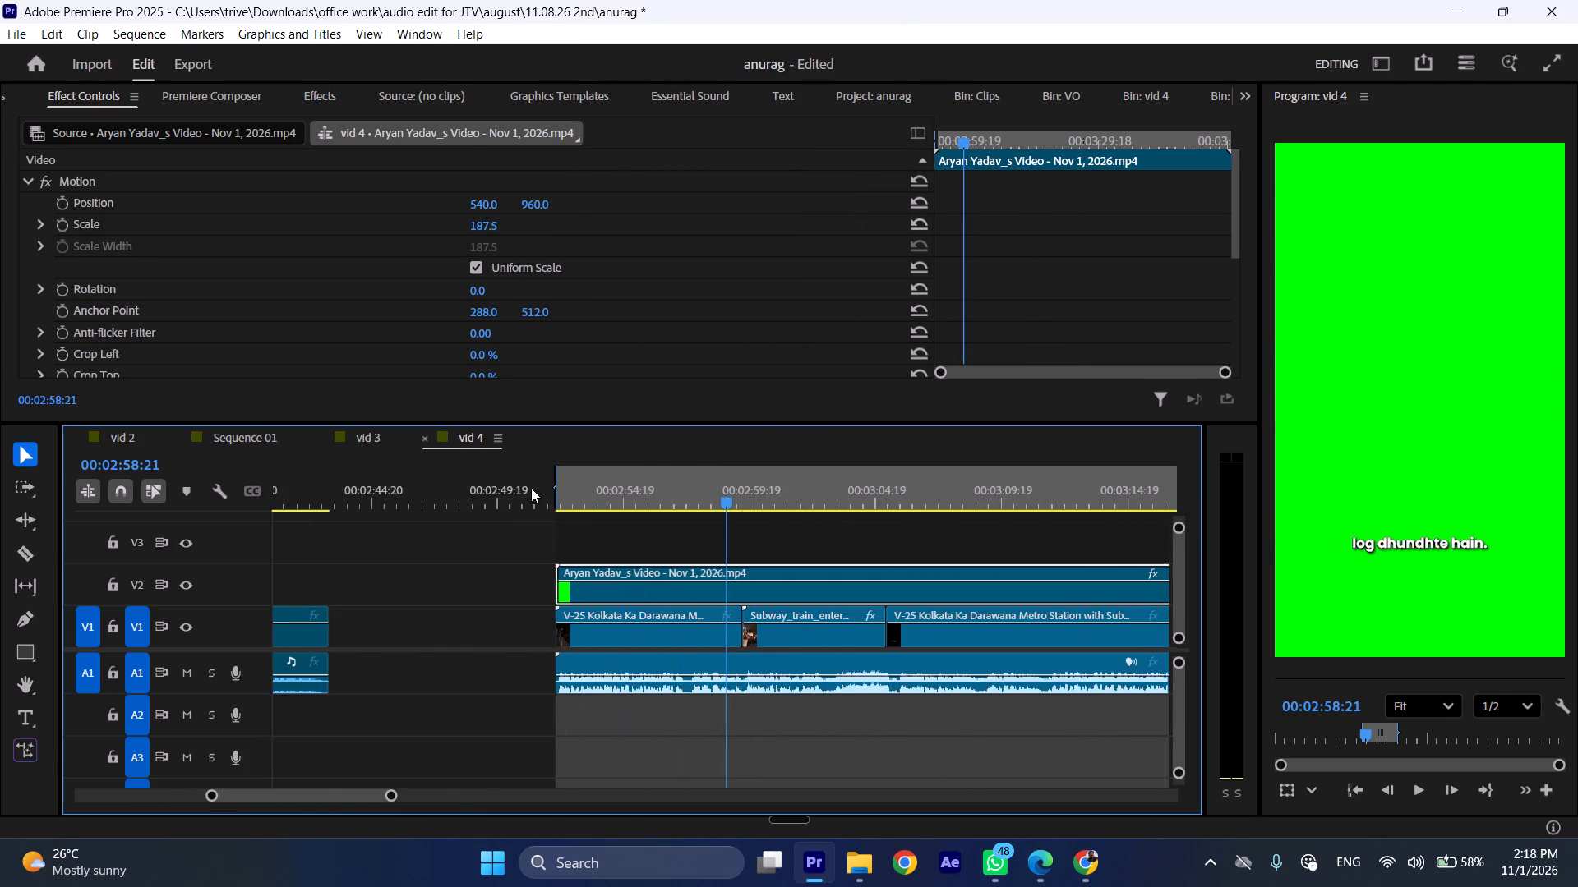
{"action": "key", "text": "ctrl+shift+c"}
{"action": "key", "text": "ctrl+shift+c"}
{"action": "key", "text": "space"}
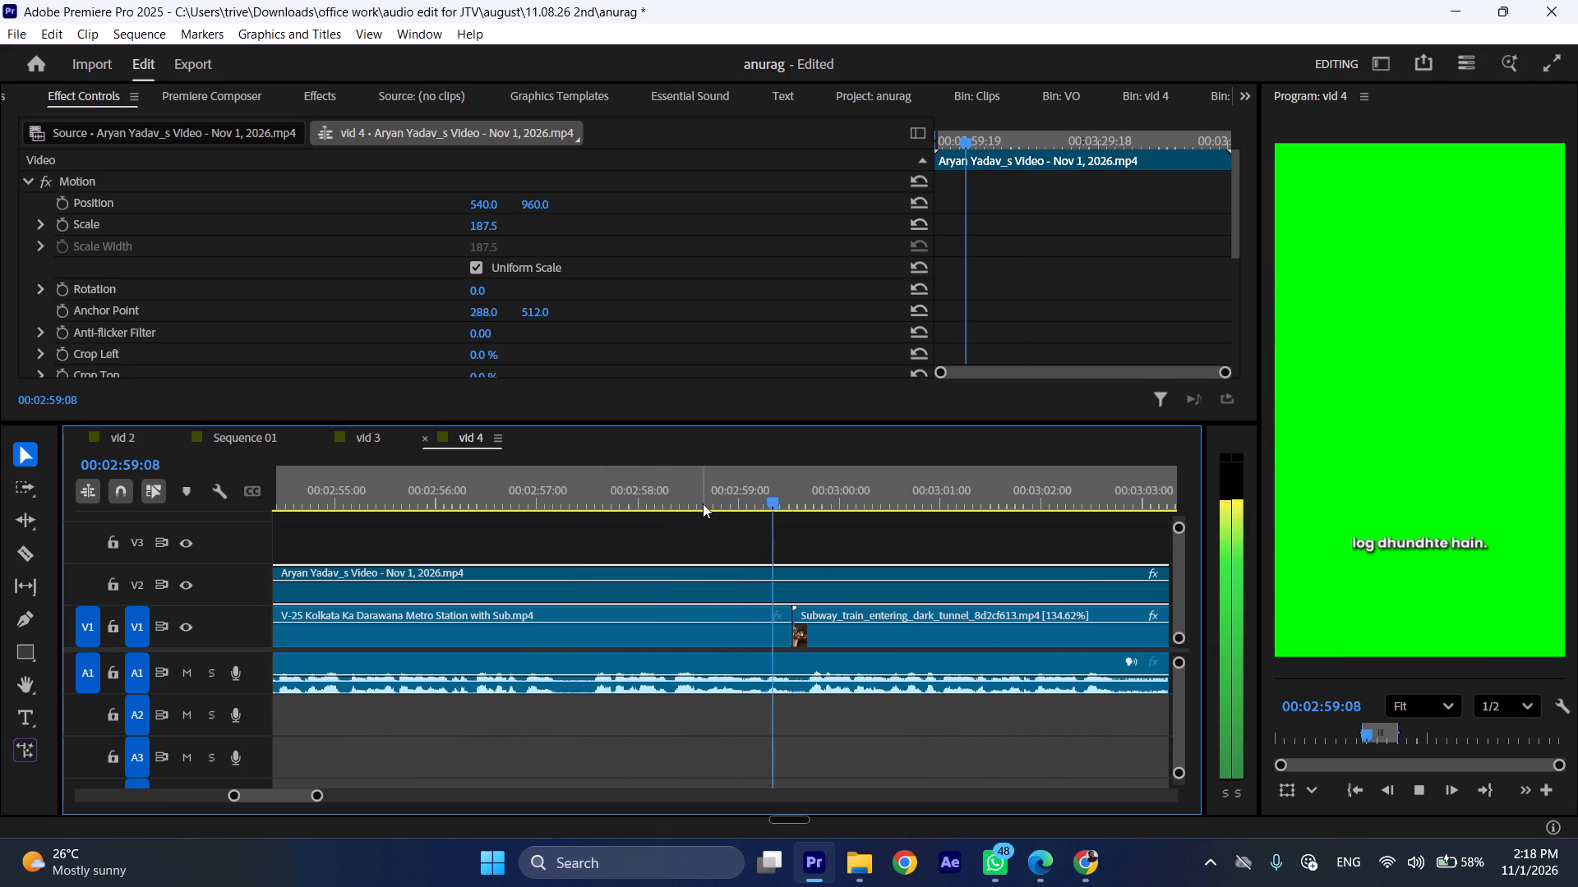
{"action": "key", "text": "space"}
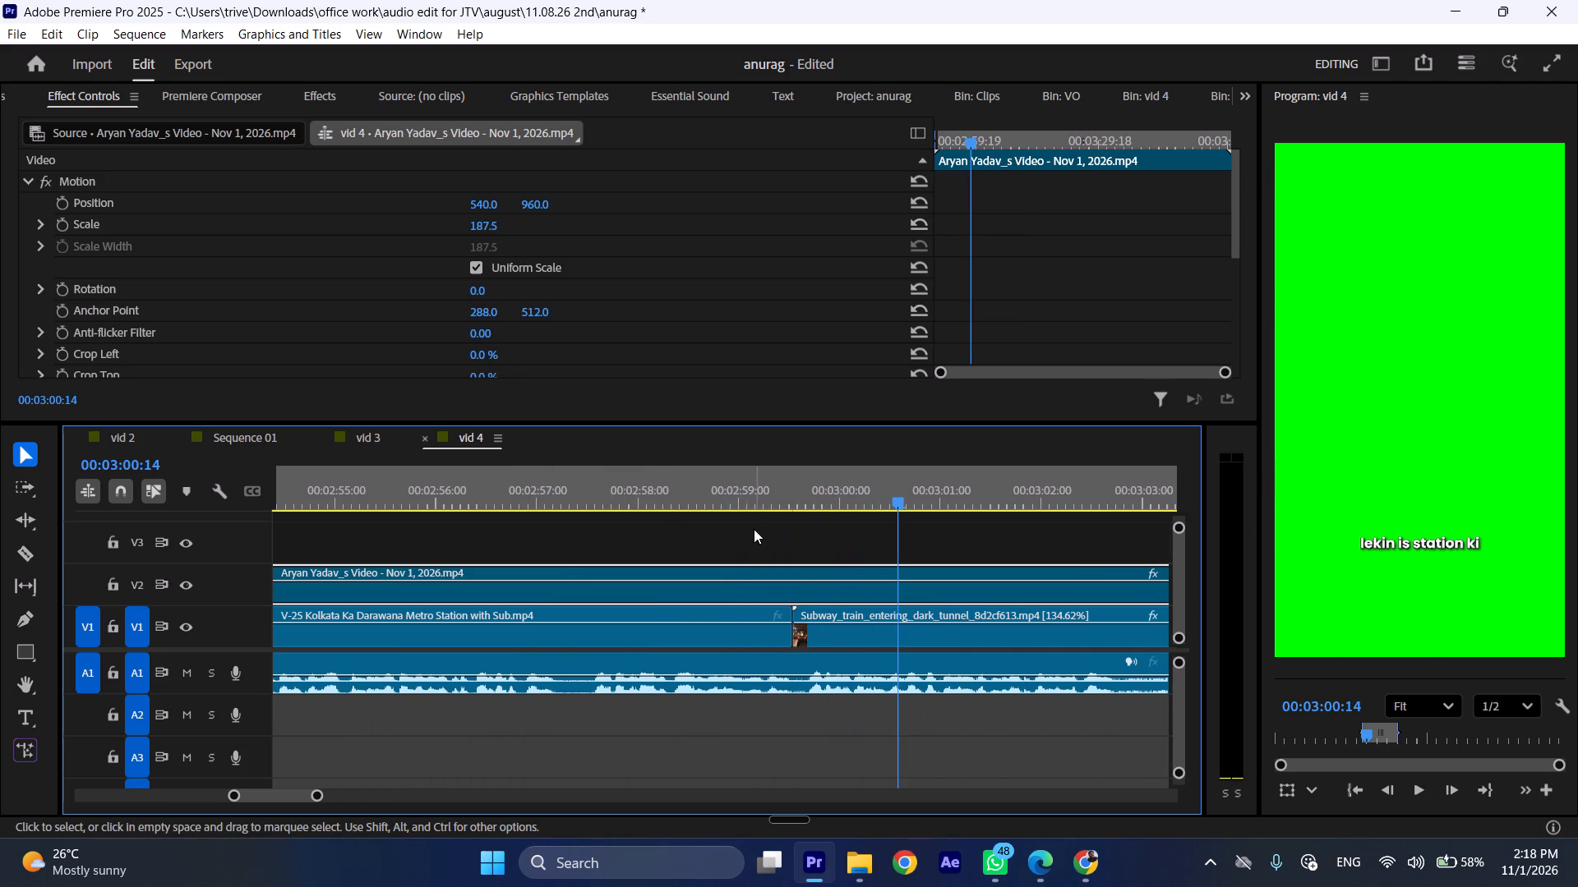
{"action": "left_click", "coordinate": [782, 502]}
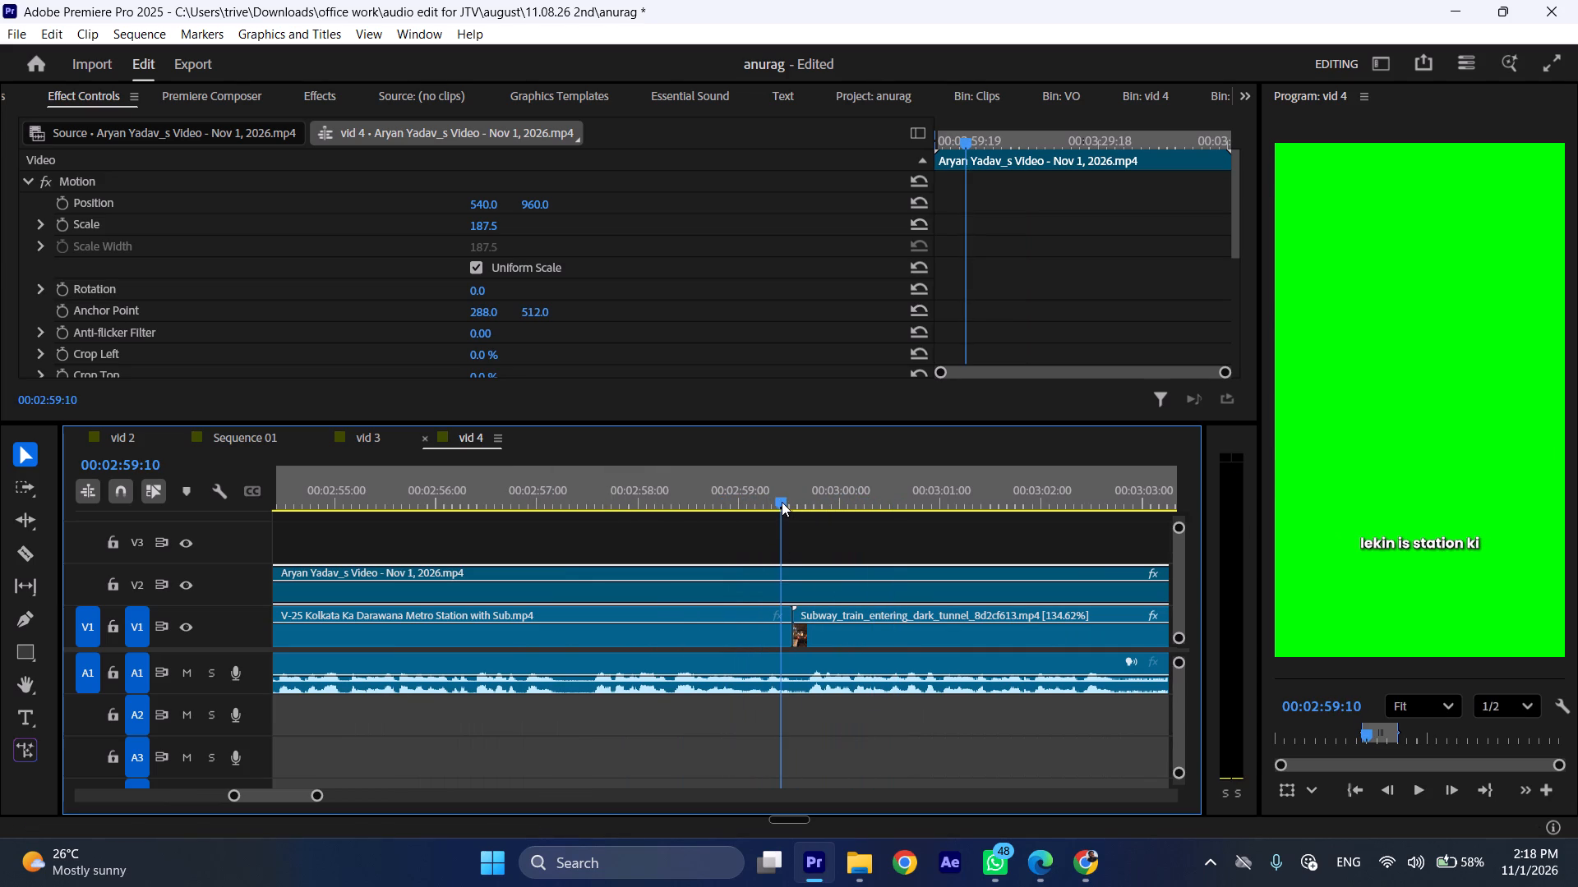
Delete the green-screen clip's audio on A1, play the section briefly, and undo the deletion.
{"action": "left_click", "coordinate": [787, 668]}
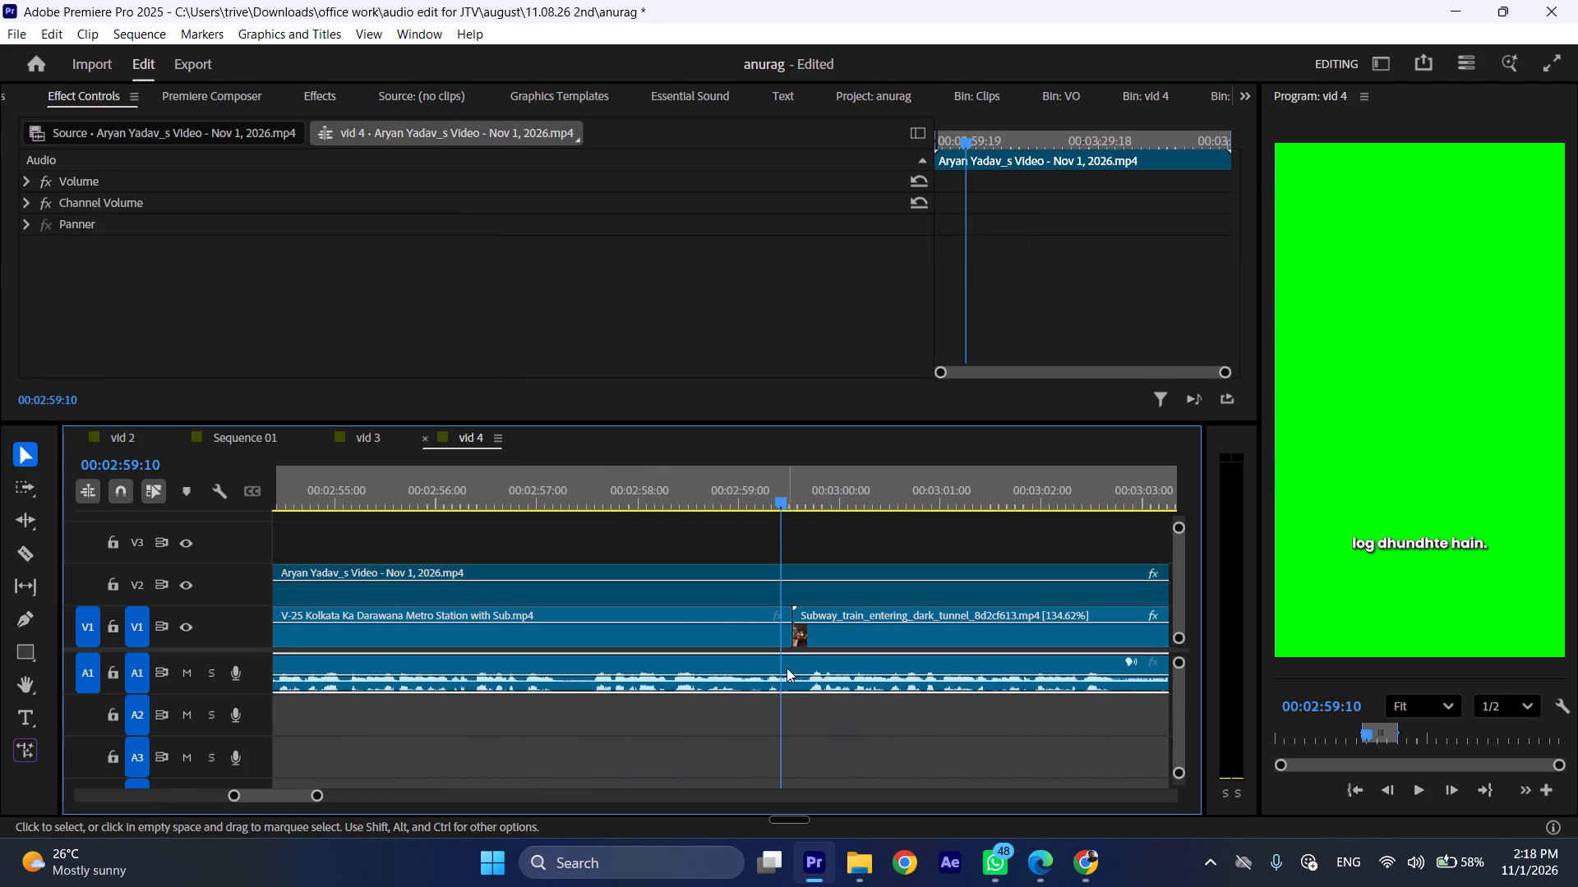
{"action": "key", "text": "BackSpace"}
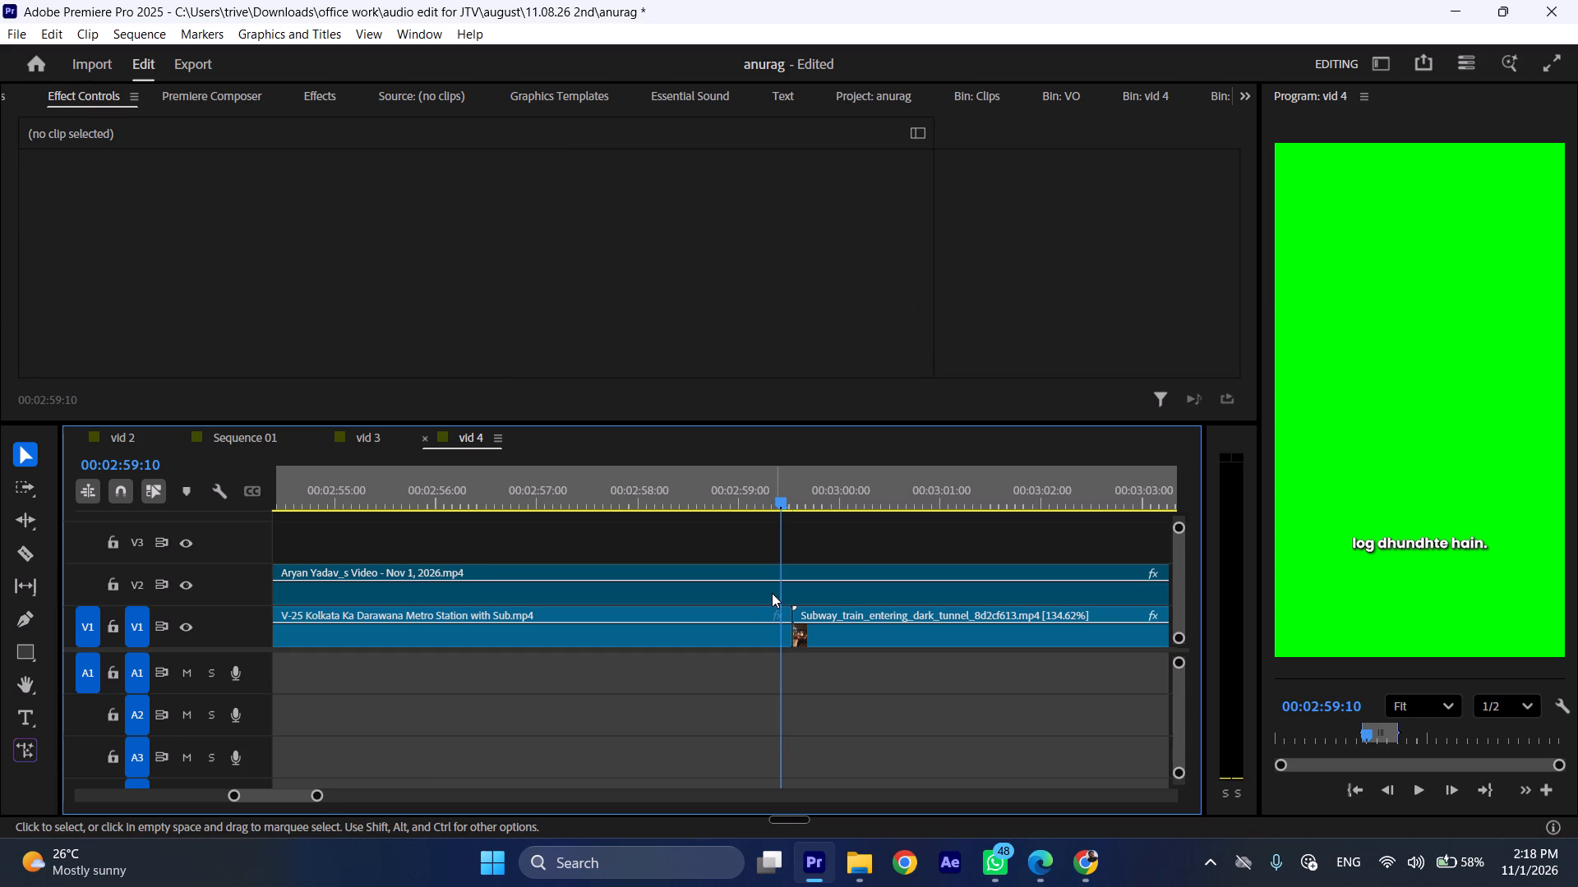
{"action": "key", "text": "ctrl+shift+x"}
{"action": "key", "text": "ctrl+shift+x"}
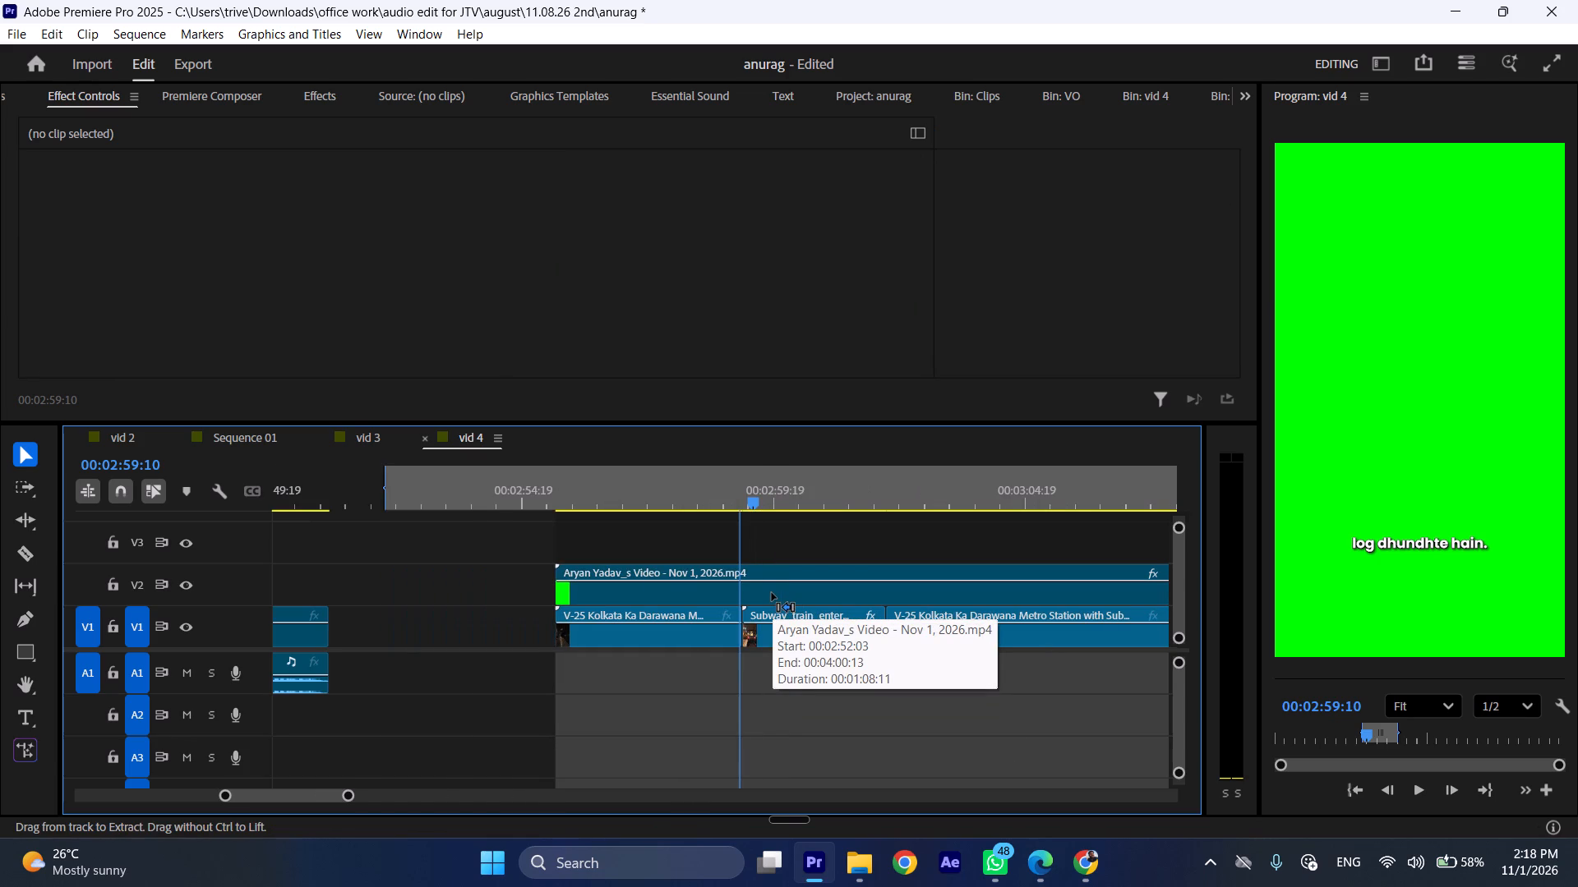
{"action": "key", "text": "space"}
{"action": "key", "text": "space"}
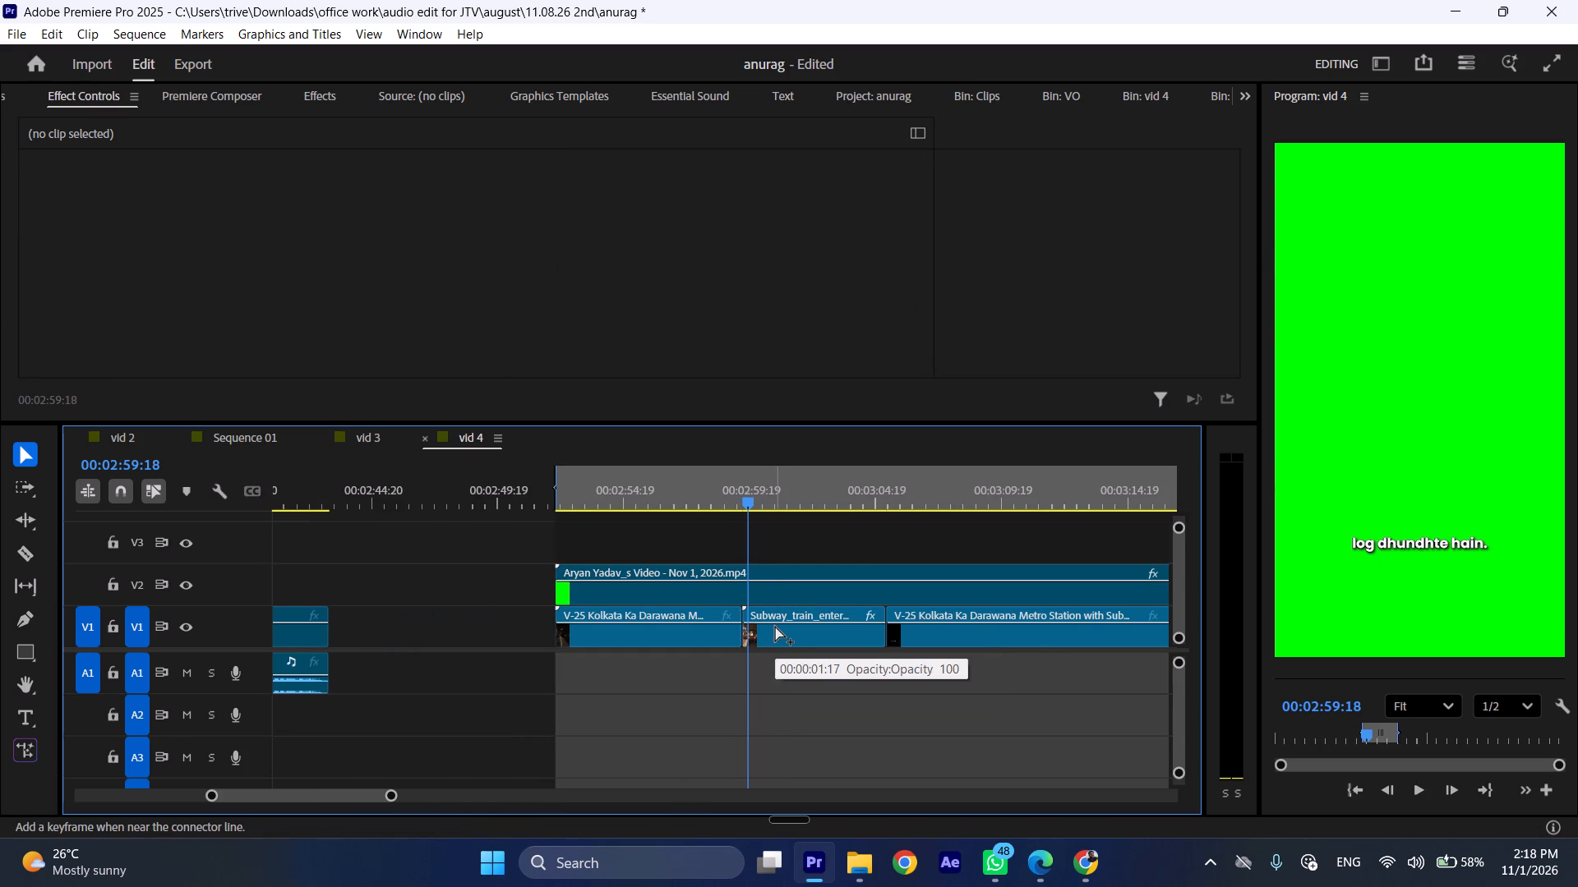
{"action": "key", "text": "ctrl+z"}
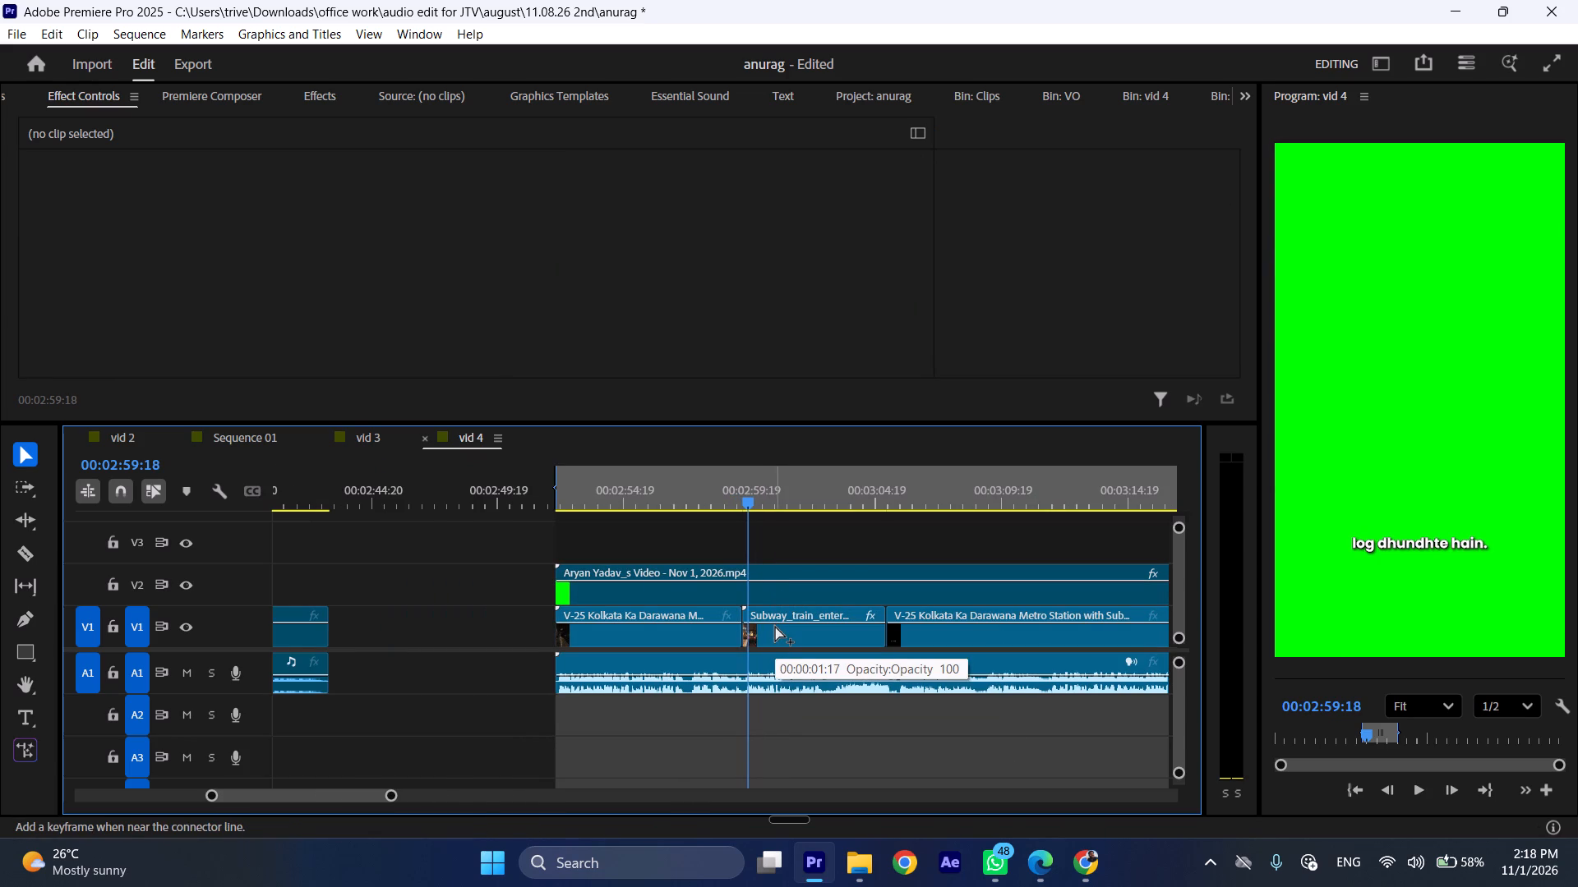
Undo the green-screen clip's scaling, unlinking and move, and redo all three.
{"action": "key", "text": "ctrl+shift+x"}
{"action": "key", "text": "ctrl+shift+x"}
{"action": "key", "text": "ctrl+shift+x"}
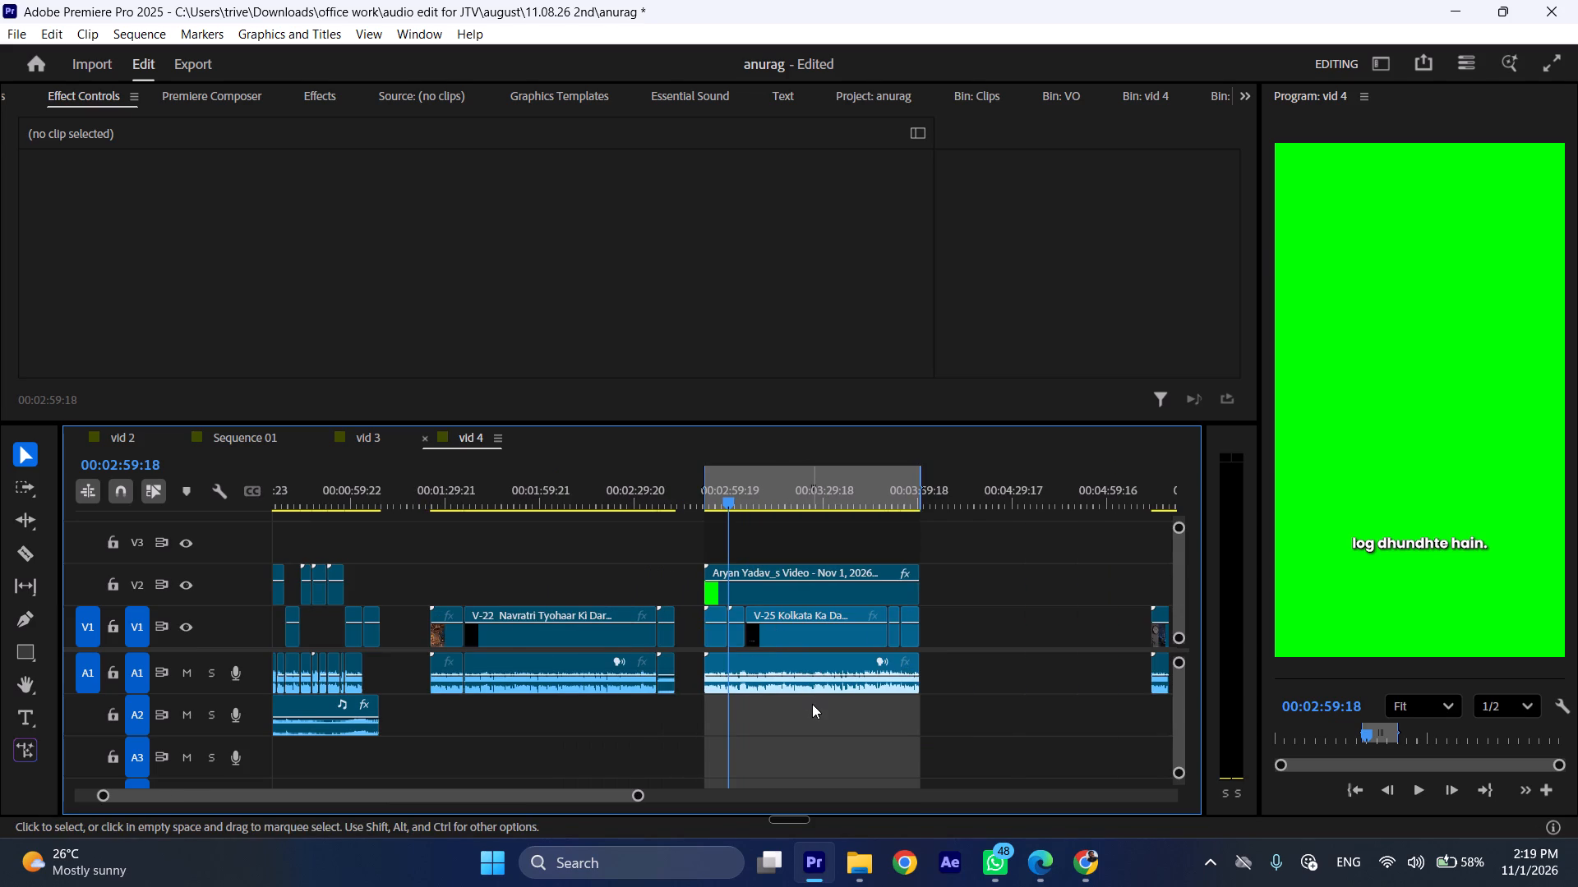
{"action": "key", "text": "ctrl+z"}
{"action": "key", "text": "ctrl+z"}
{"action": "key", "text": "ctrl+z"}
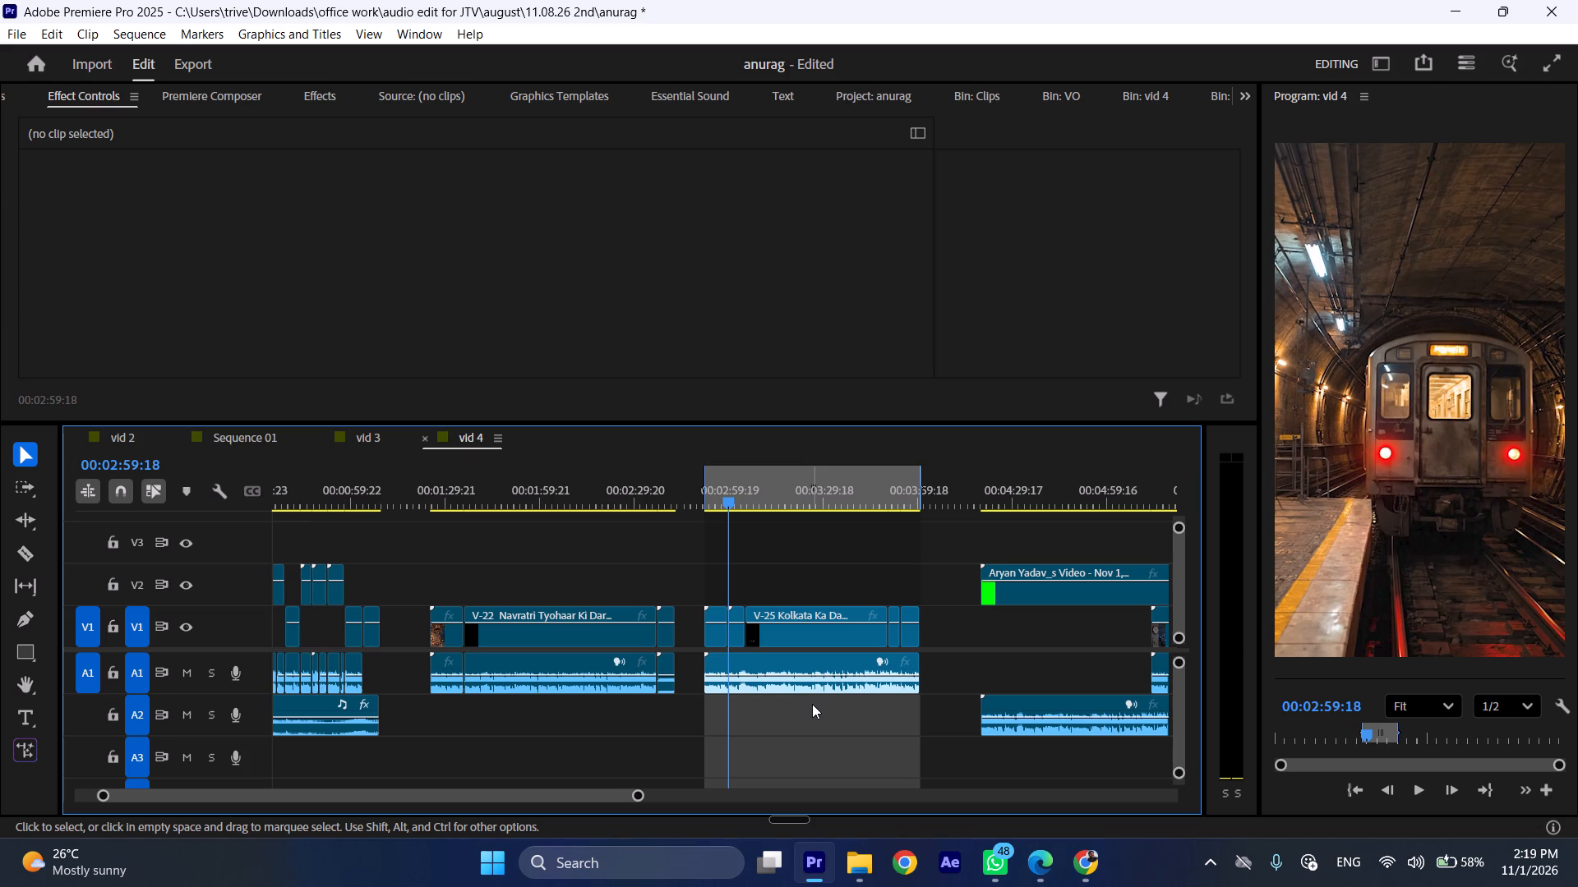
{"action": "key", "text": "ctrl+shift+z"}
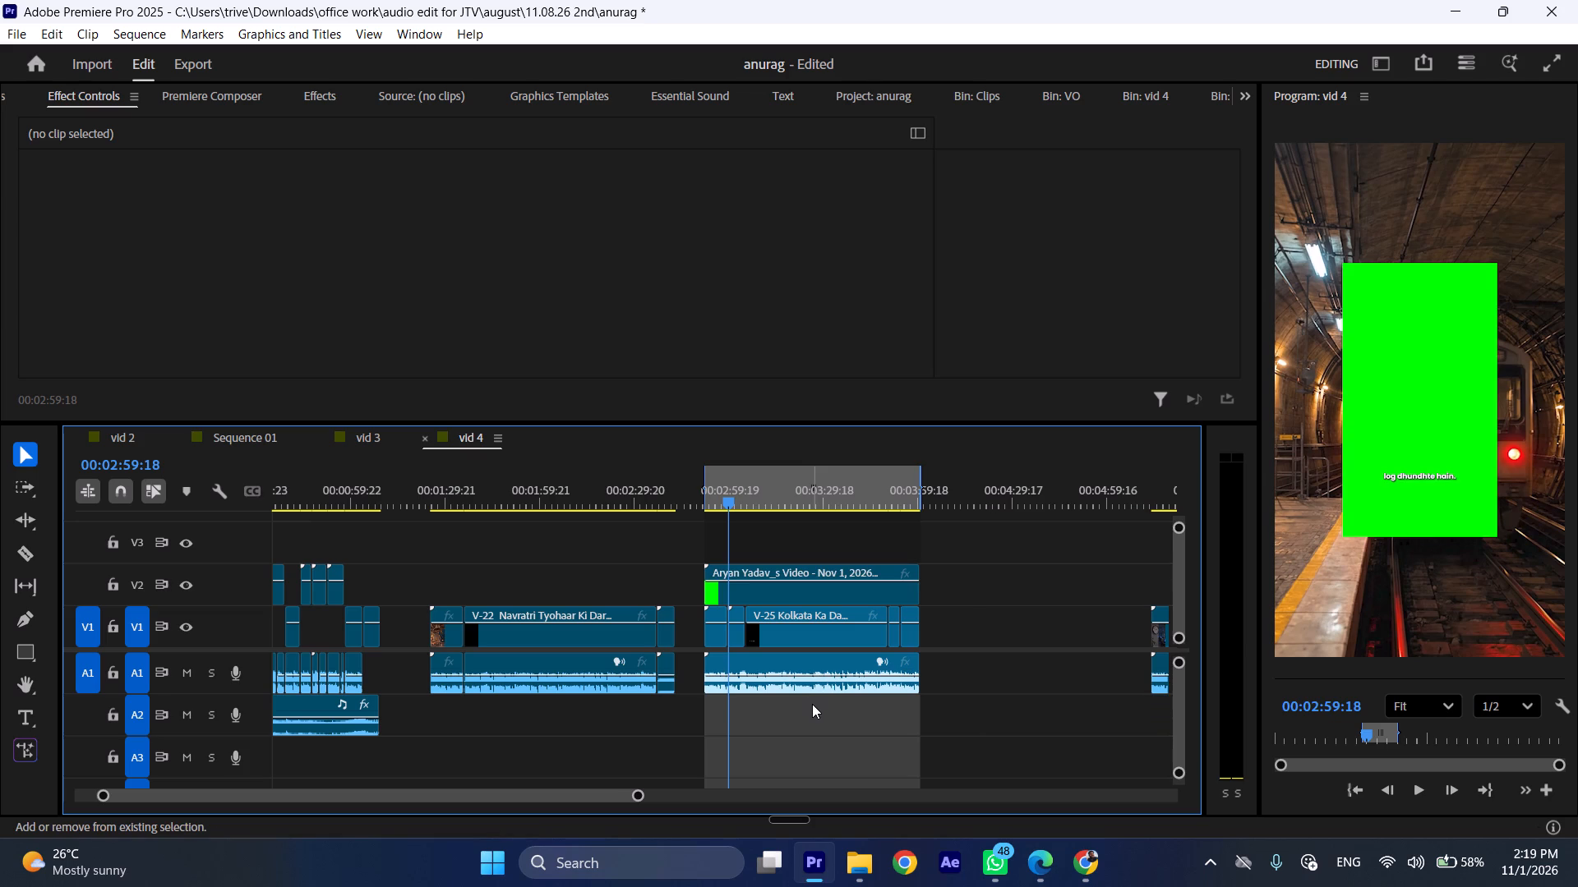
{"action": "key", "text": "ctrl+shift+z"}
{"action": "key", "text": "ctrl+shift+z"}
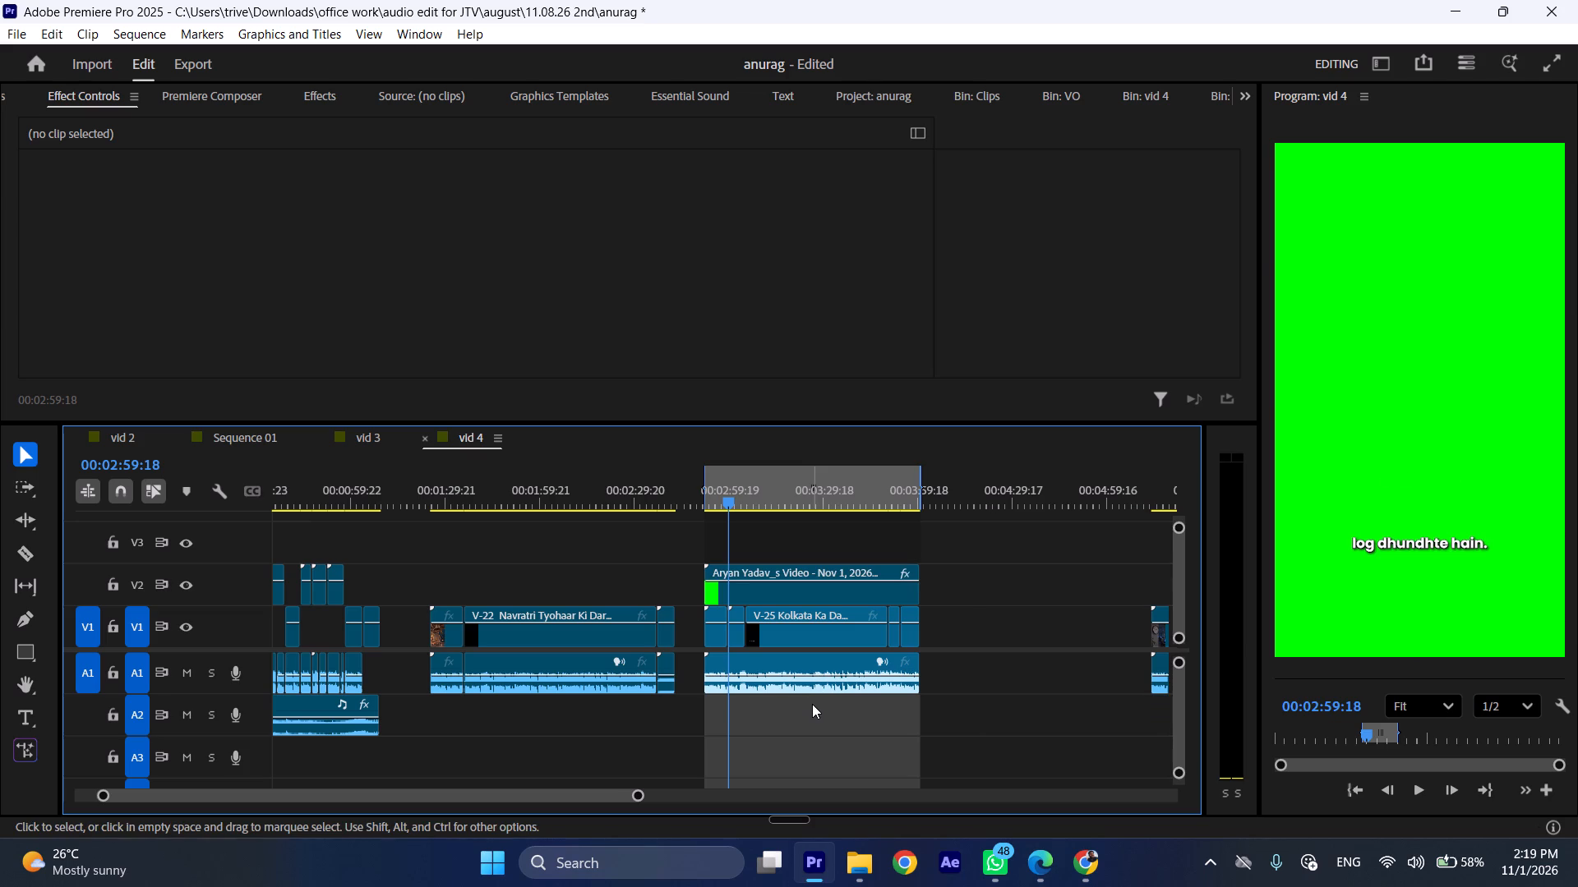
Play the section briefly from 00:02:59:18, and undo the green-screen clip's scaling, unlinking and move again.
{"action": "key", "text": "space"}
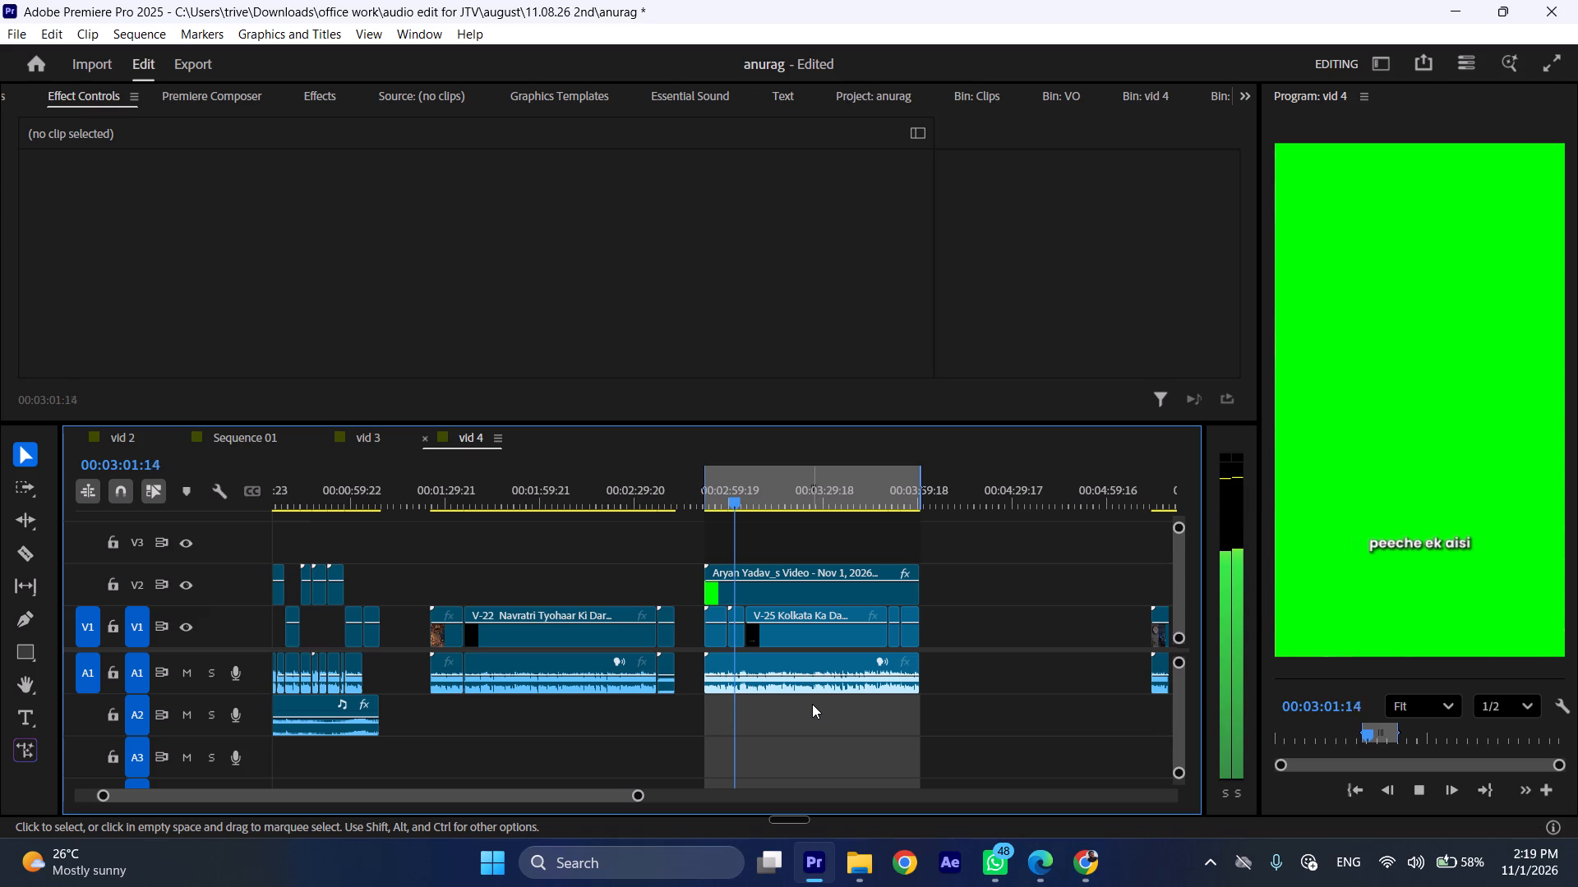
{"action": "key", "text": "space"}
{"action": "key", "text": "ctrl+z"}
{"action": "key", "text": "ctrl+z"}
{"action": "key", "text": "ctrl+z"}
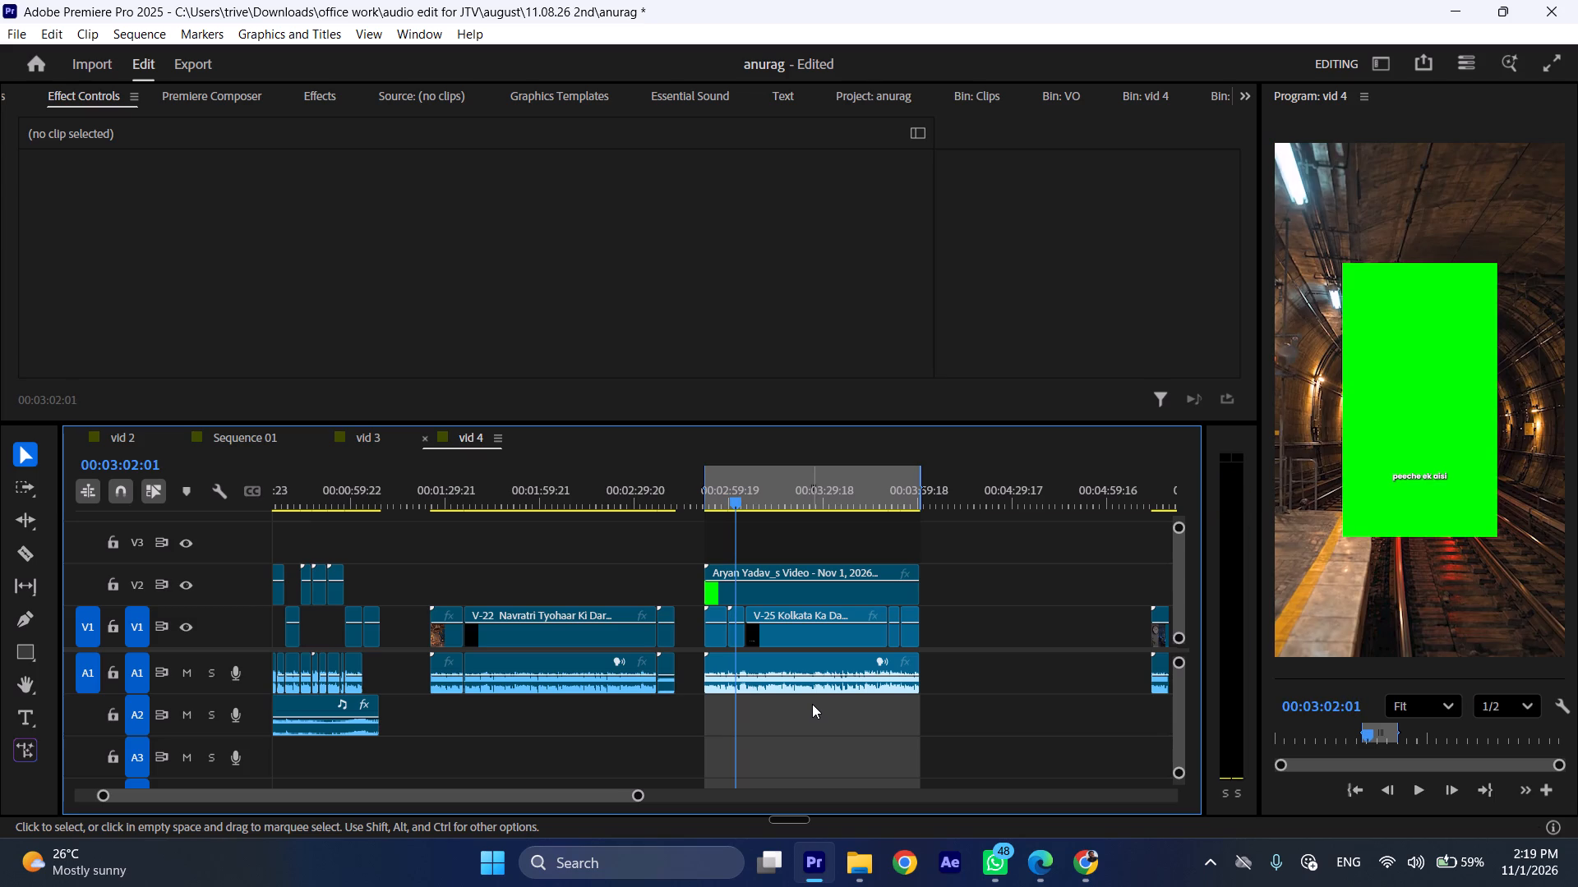
Unlink the green-screen clip after the V-25 Kolkata section and delete its audio from A2.
{"action": "left_click", "coordinate": [1022, 700]}
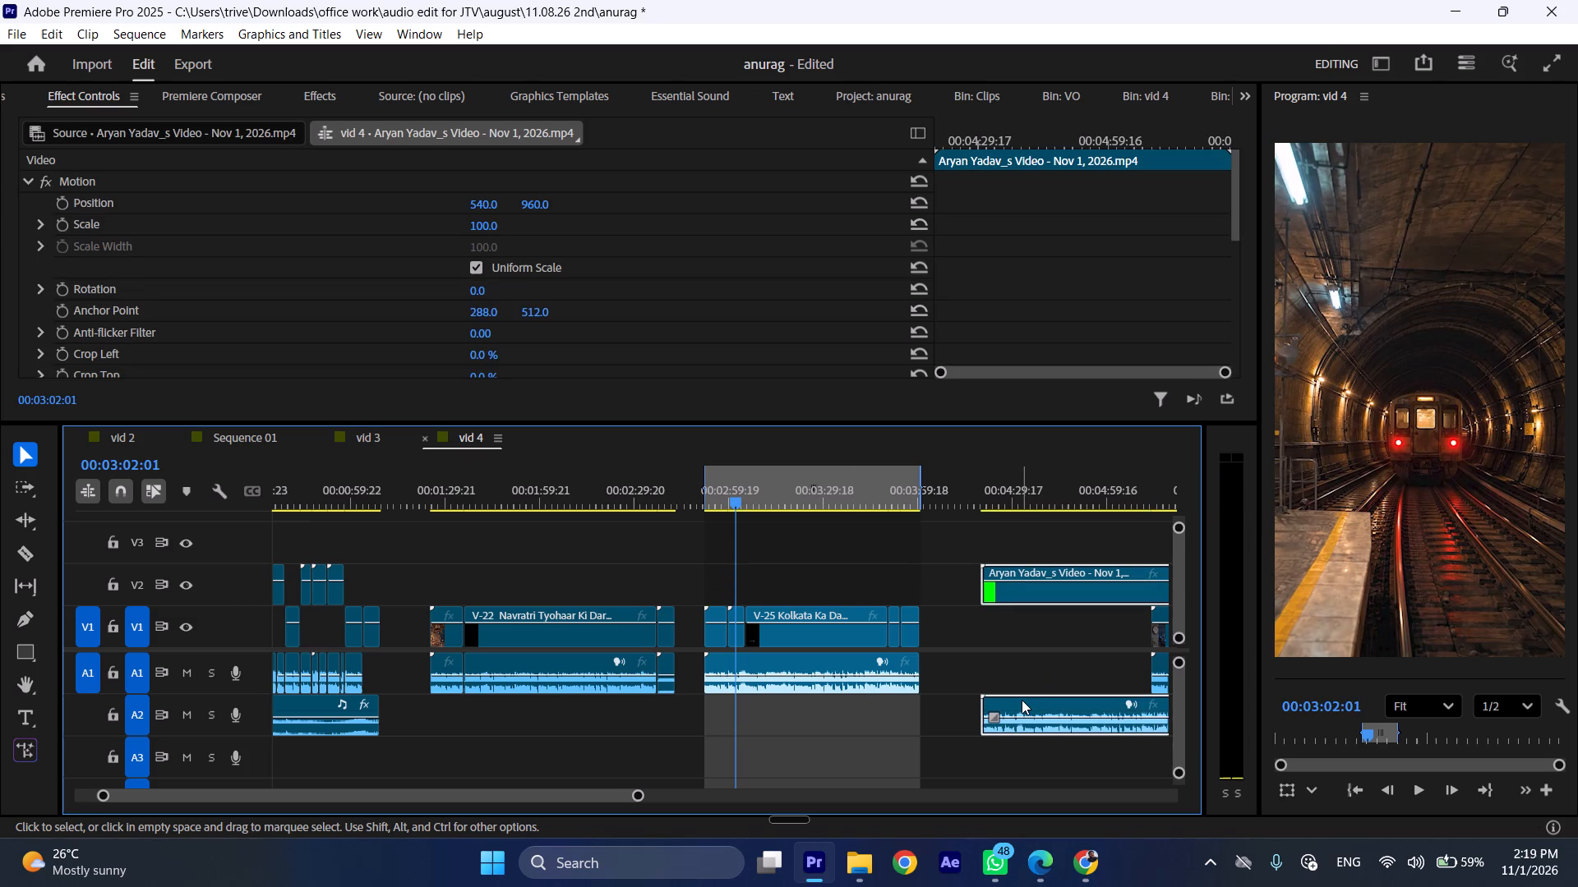
{"action": "right_click", "coordinate": [1022, 700]}
{"action": "left_click", "coordinate": [1059, 366]}
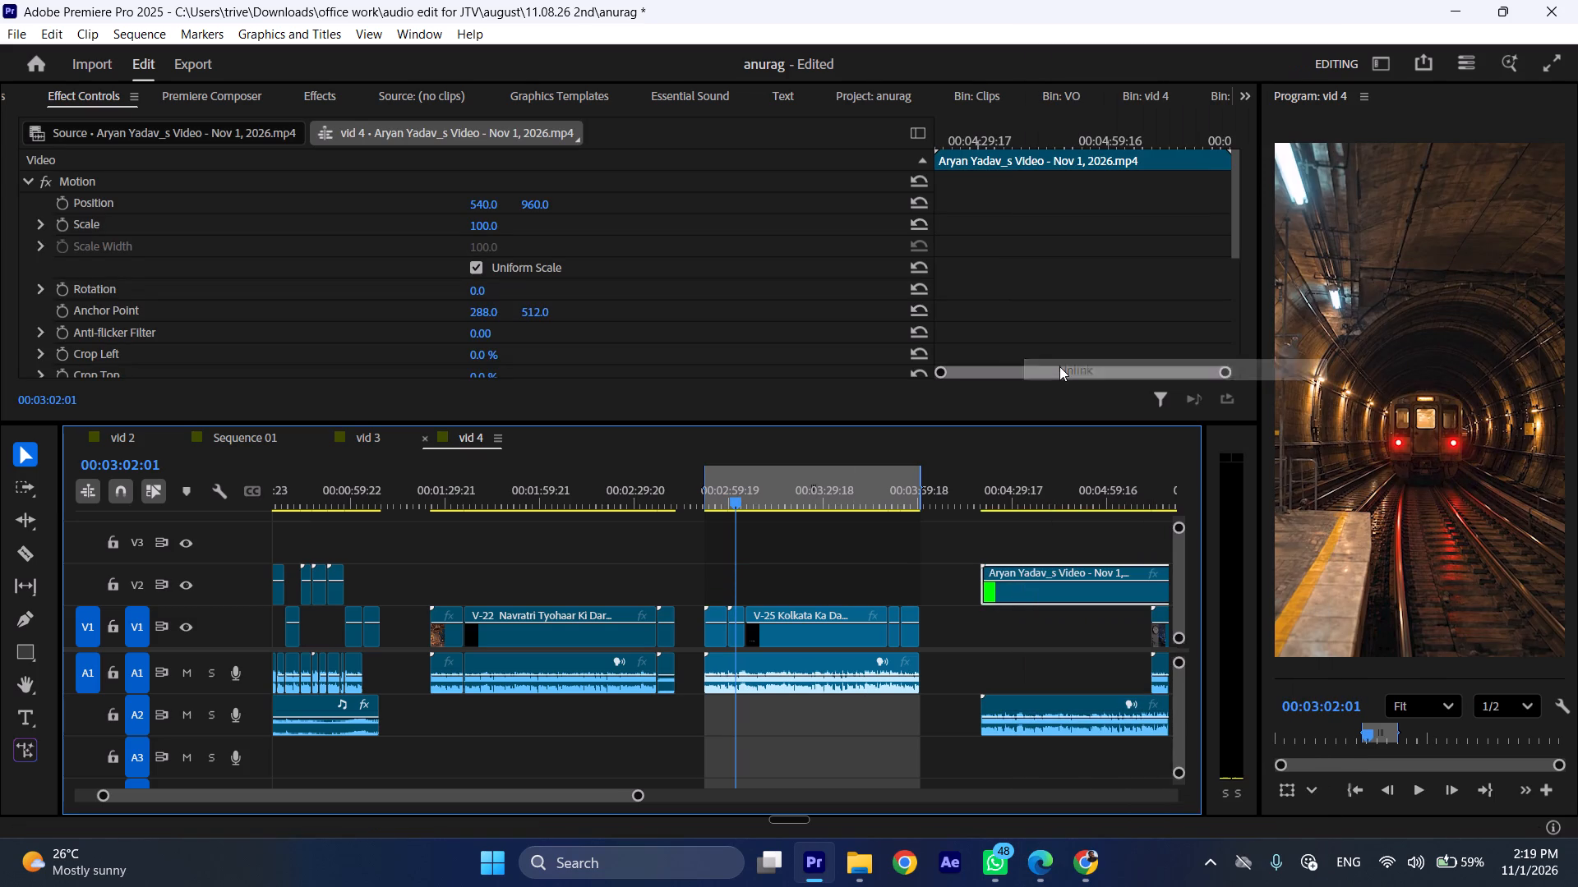
{"action": "left_click", "coordinate": [1032, 701]}
{"action": "key", "text": "BackSpace"}
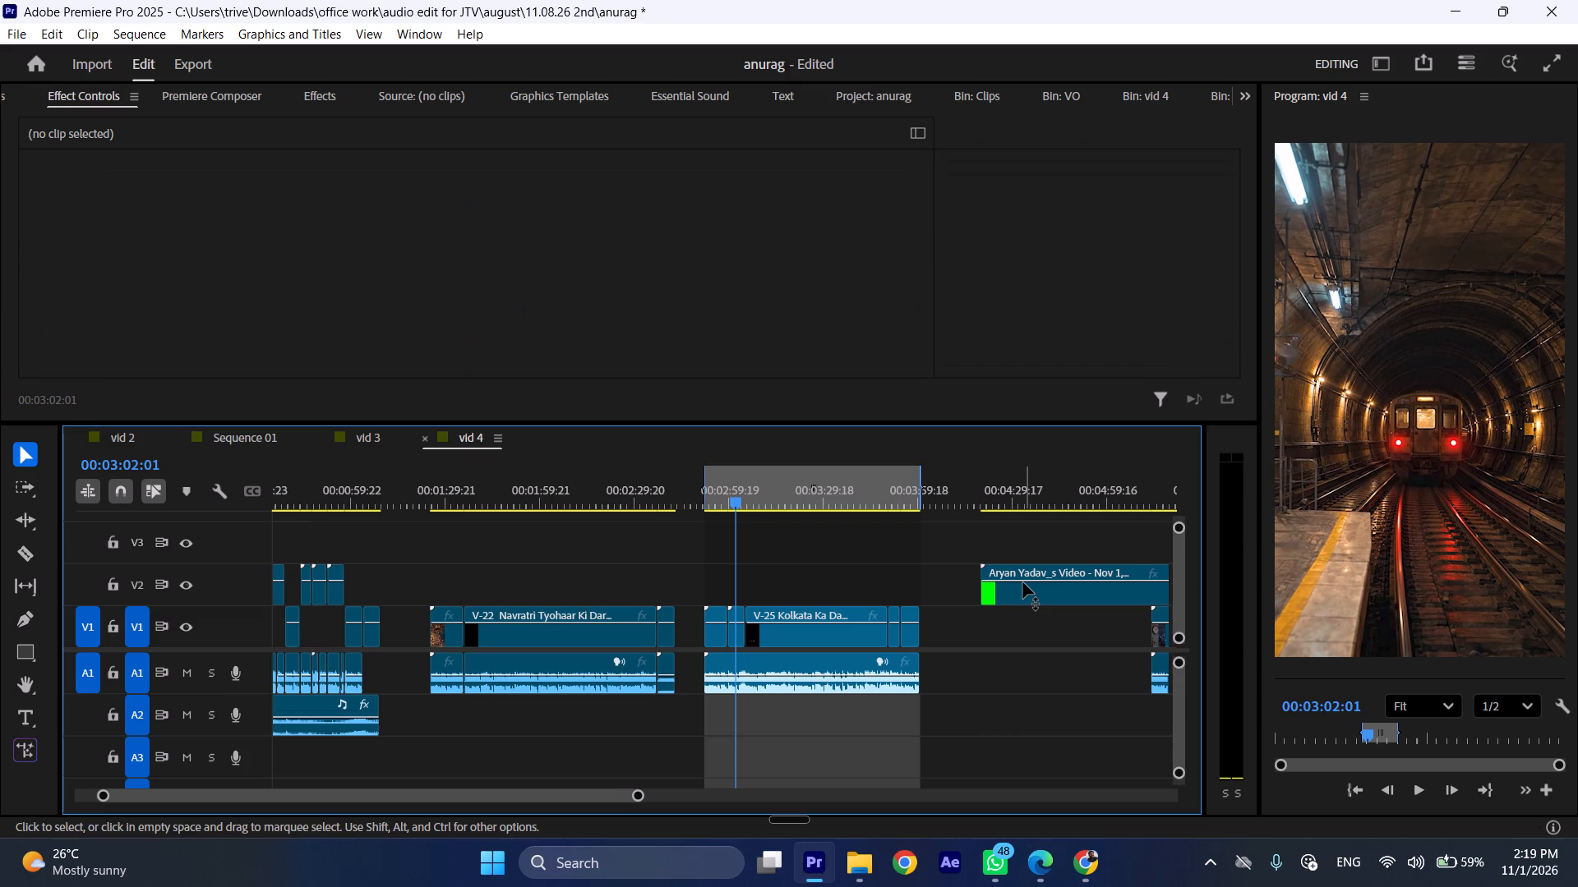
Move the green-screen video on V2 over the V-25 Kolkata section and trim its start to the beginning of the Subway_train clip.
{"action": "left_click_drag", "start_coordinate": [1027, 593], "coordinate": [752, 593]}
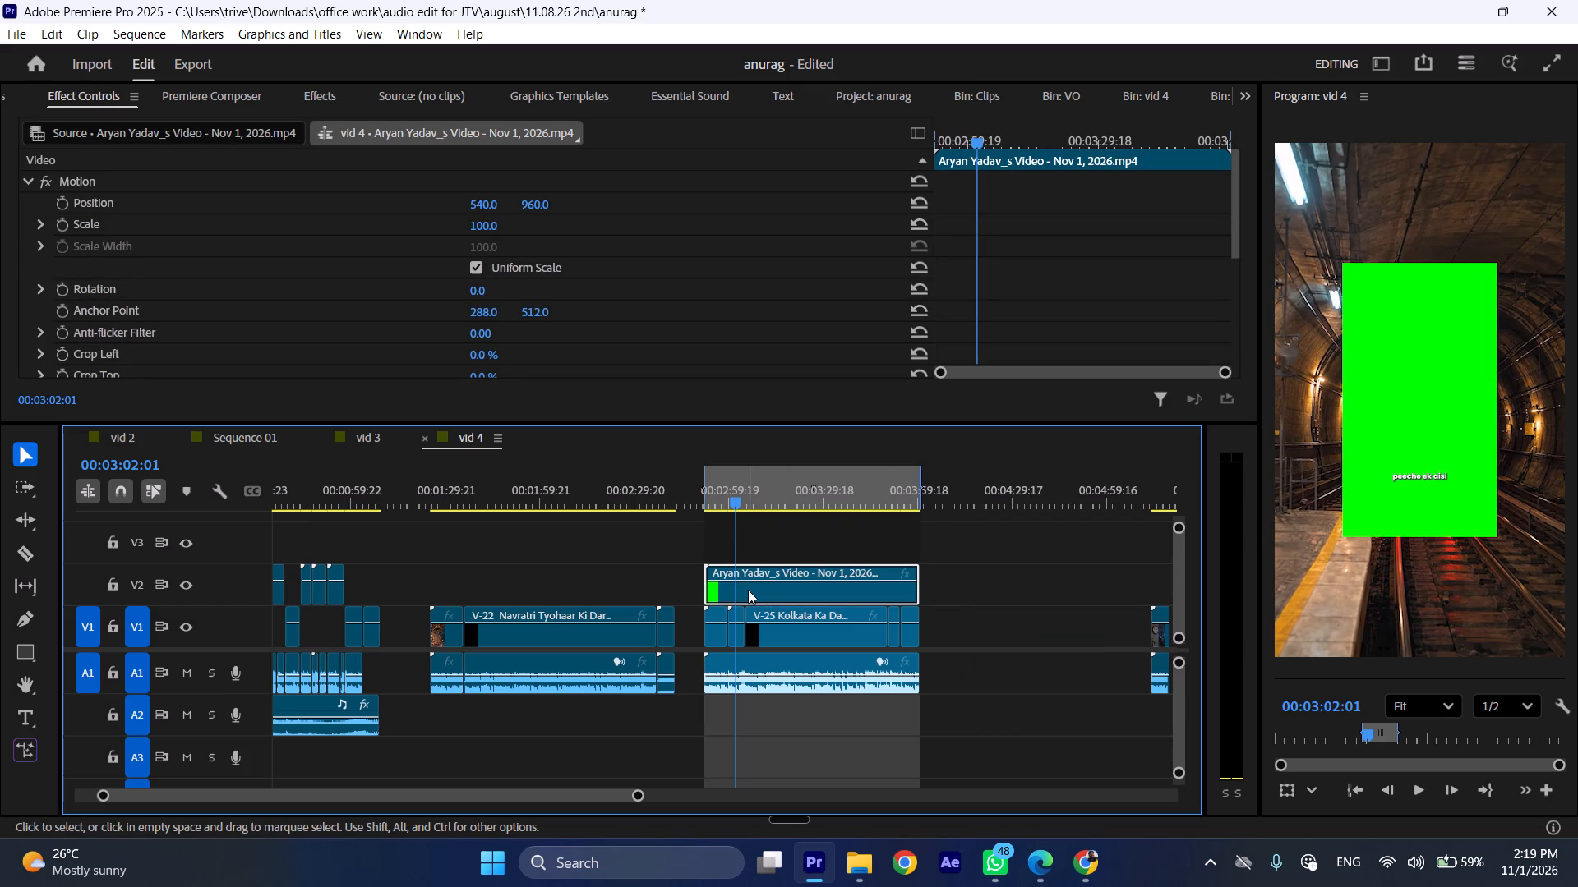
{"action": "key", "text": "ctrl+shift+c"}
{"action": "key", "text": "ctrl+shift+c"}
{"action": "key", "text": "ctrl+shift+c"}
{"action": "left_click_drag", "start_coordinate": [482, 566], "coordinate": [594, 569]}
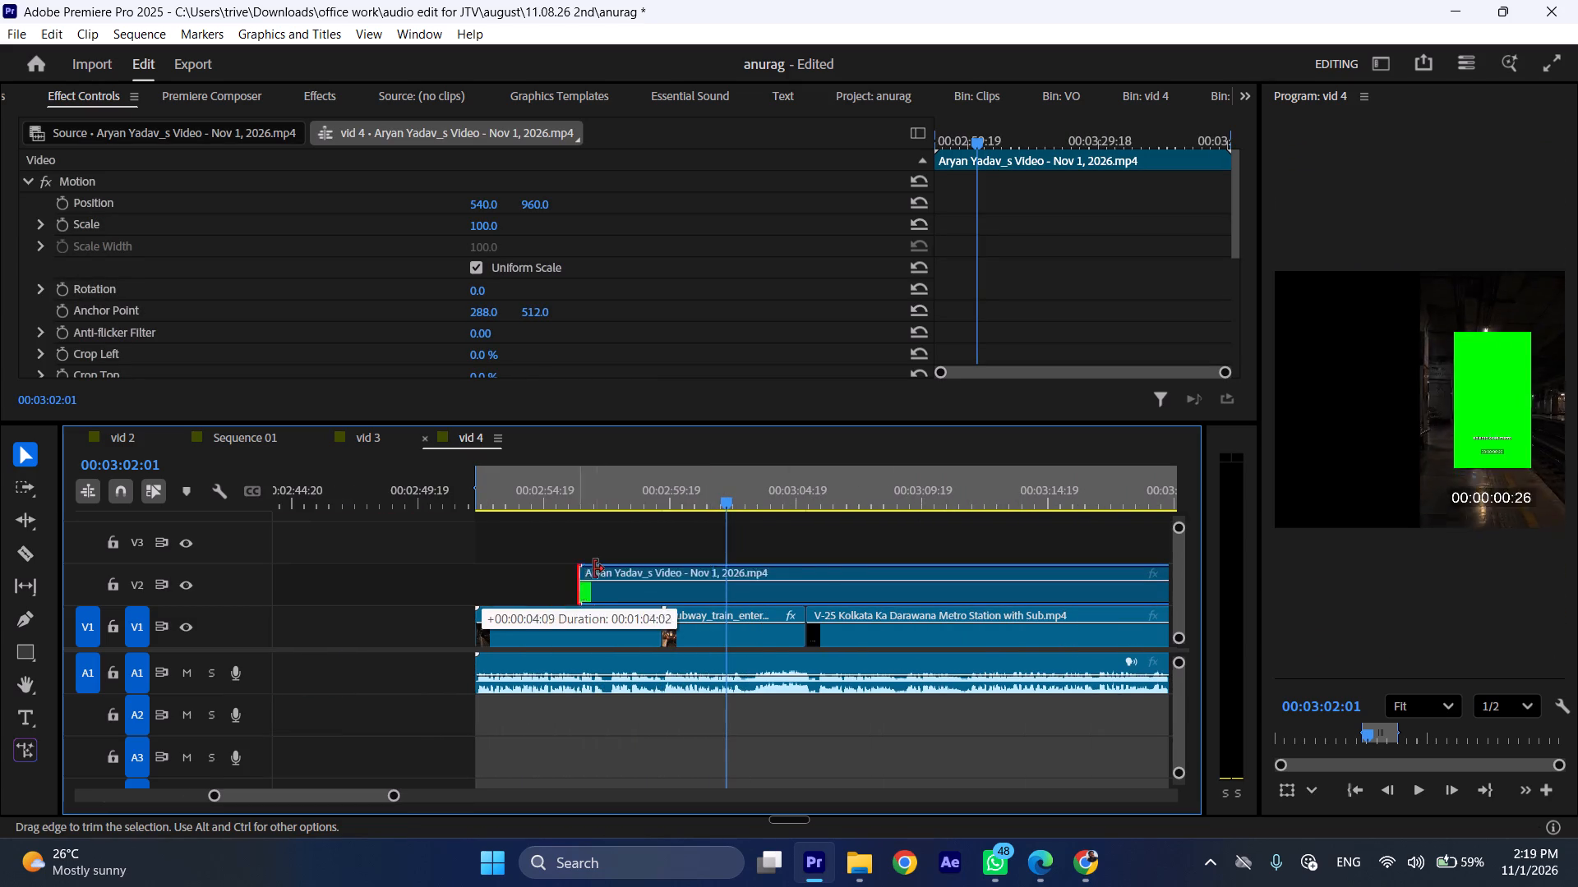
{"action": "left_click_drag", "start_coordinate": [594, 569], "coordinate": [661, 569]}
Split the green-screen video at 00:03:05:18 and trim the first piece's end to the end of the Subway_train clip.
{"action": "scroll", "coordinate": [654, 577], "scroll_direction": "down", "scroll_amount": 4}
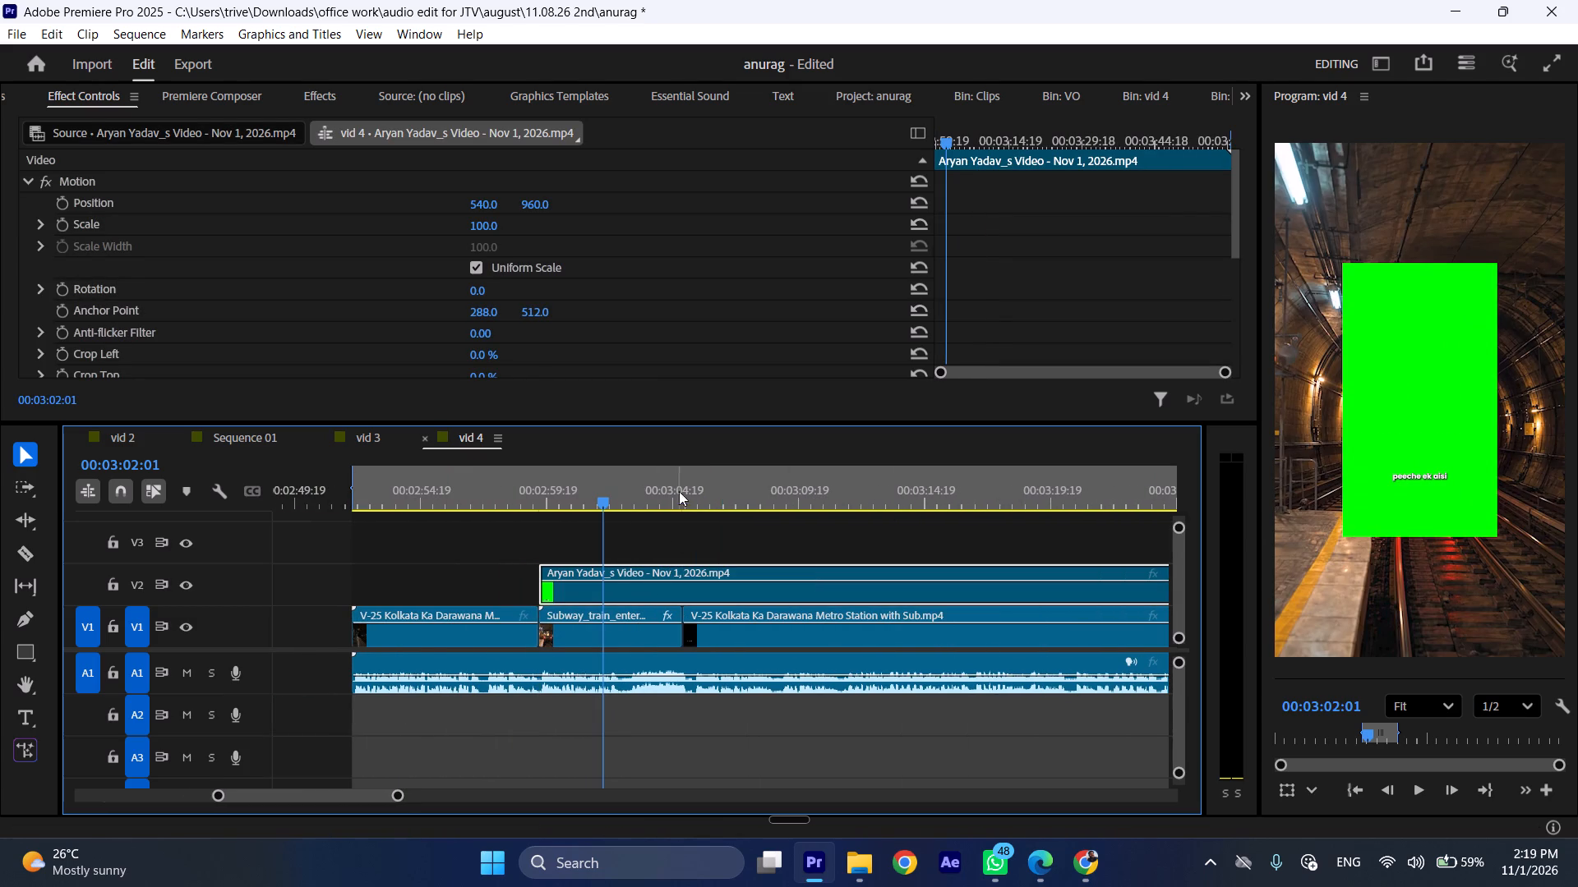
{"action": "left_click_drag", "start_coordinate": [680, 486], "coordinate": [699, 488]}
{"action": "key", "text": "shift+c"}
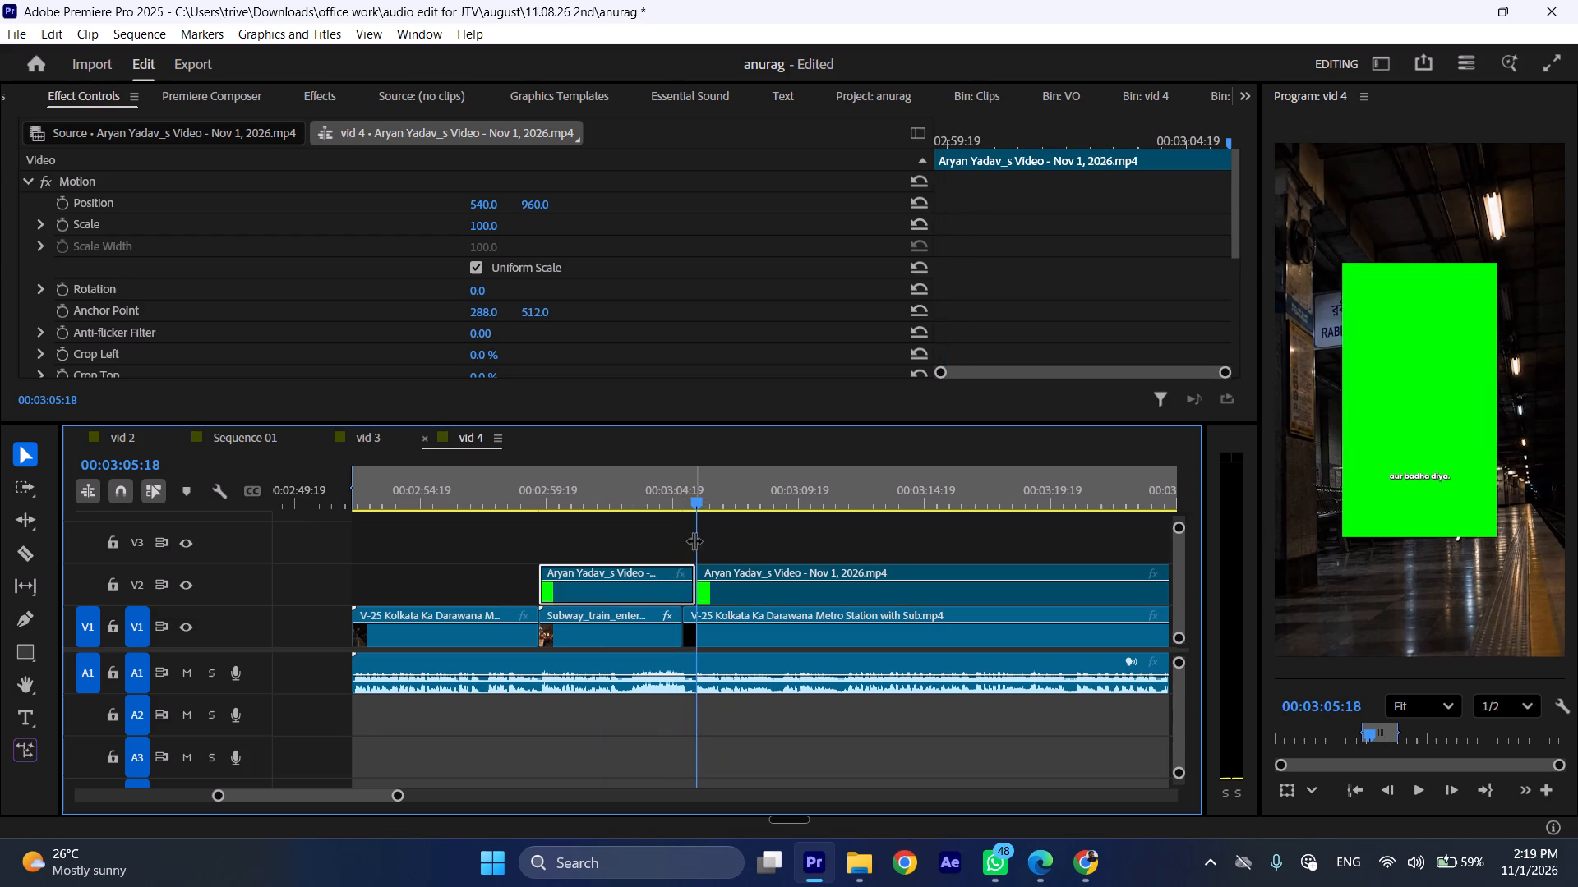
{"action": "left_click_drag", "start_coordinate": [693, 569], "coordinate": [678, 568]}
Trim the second green-screen piece at both ends to cover only the first short clip after the long V-25 Kolkata clip.
{"action": "scroll", "coordinate": [687, 577], "scroll_direction": "down", "scroll_amount": 2}
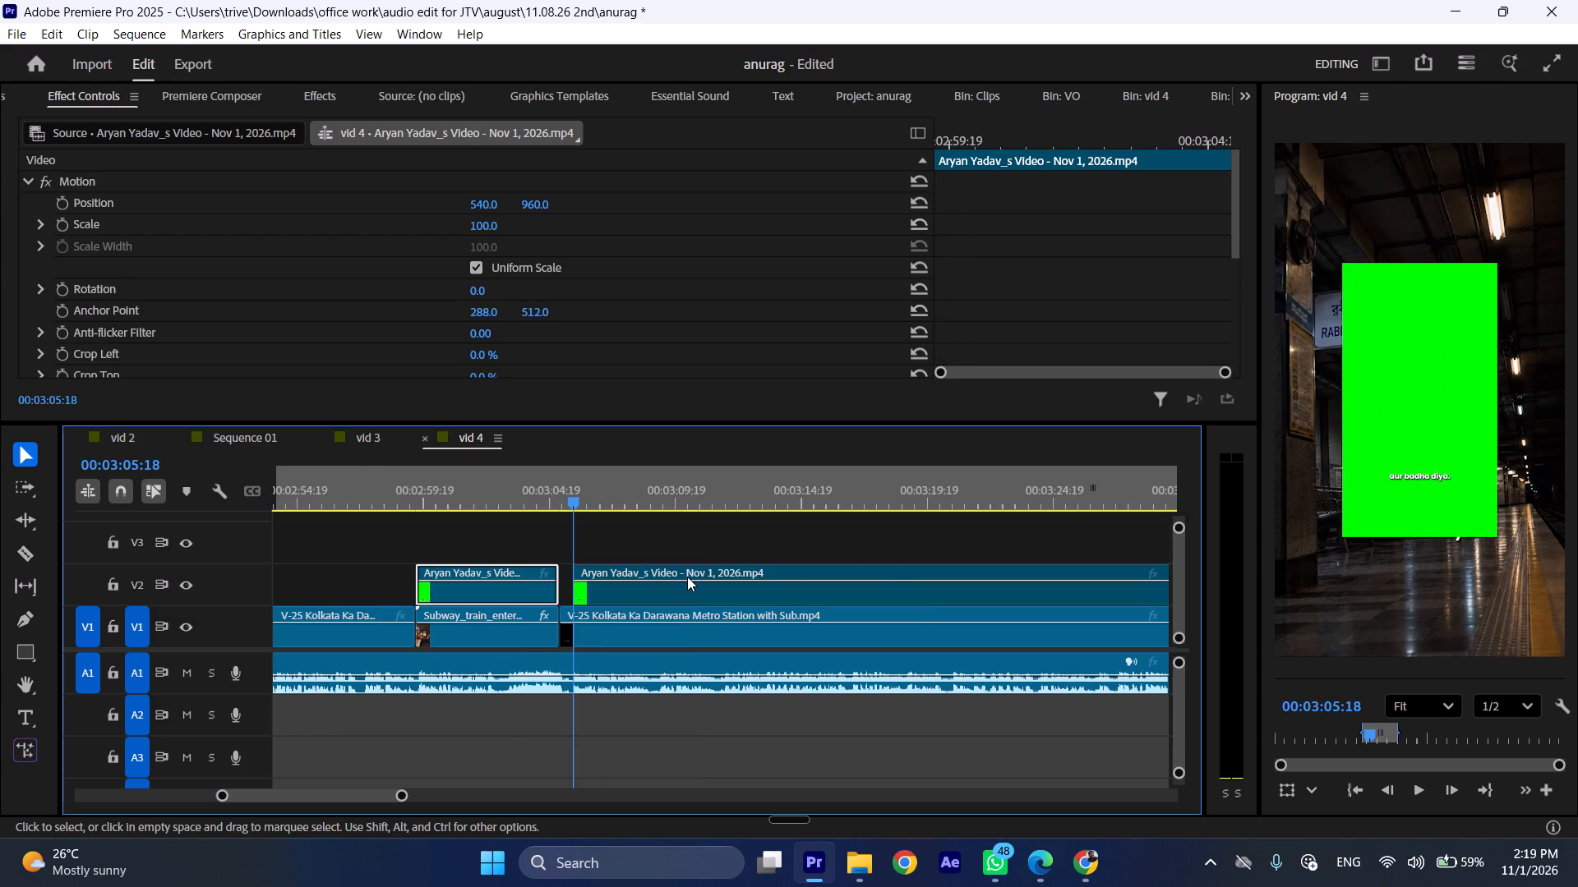
{"action": "scroll", "coordinate": [687, 577], "scroll_direction": "down", "scroll_amount": 5}
{"action": "key", "text": "ctrl+shift+x"}
{"action": "key", "text": "ctrl+shift+x"}
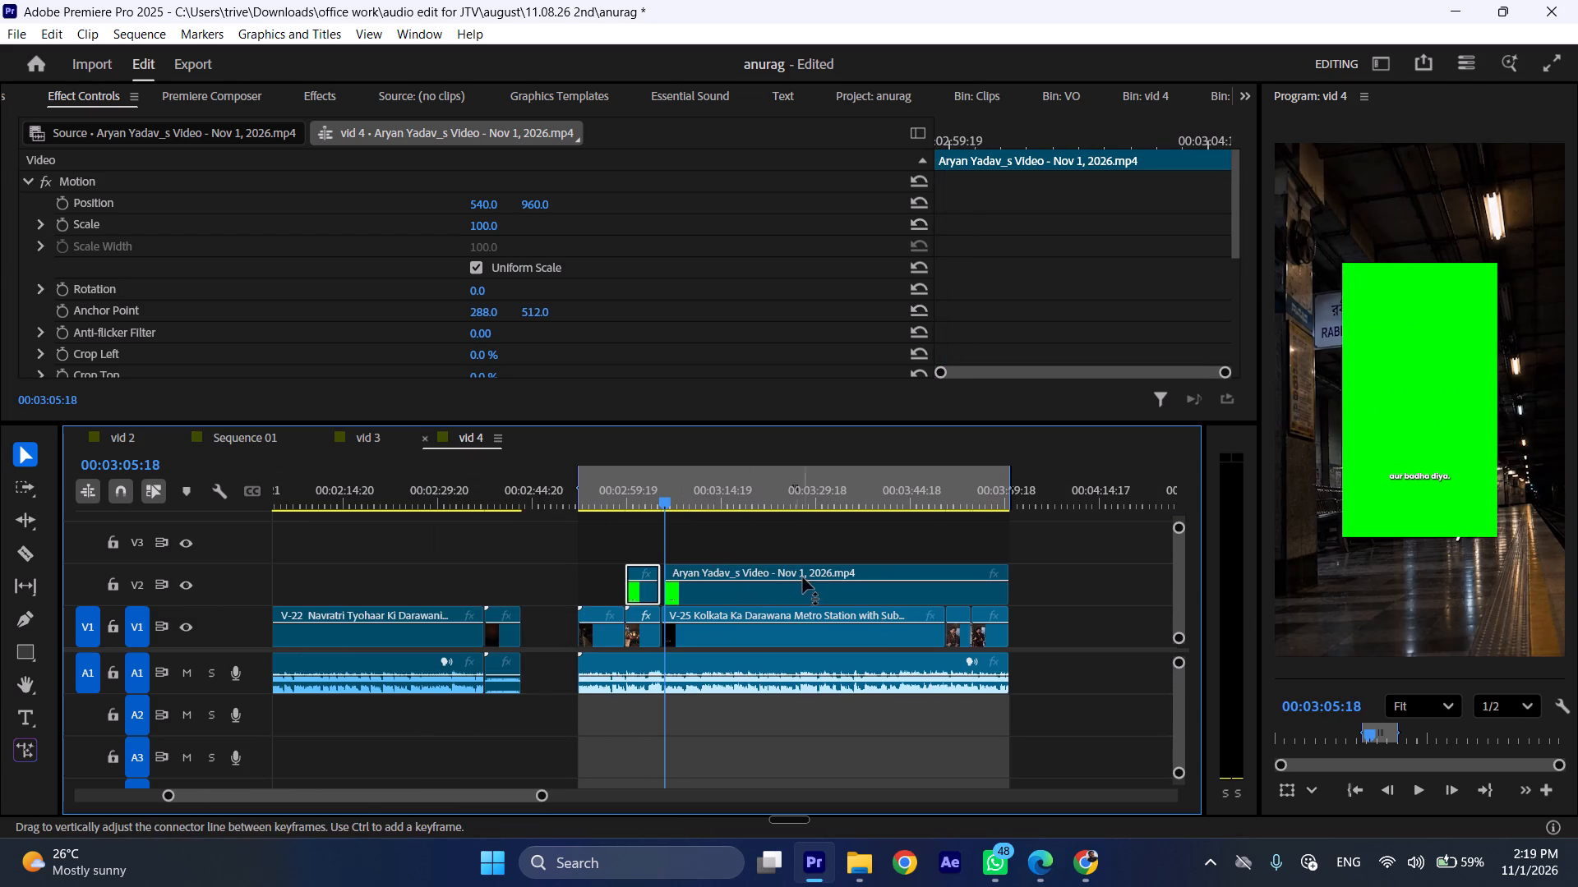
{"action": "left_click_drag", "start_coordinate": [676, 572], "coordinate": [962, 573]}
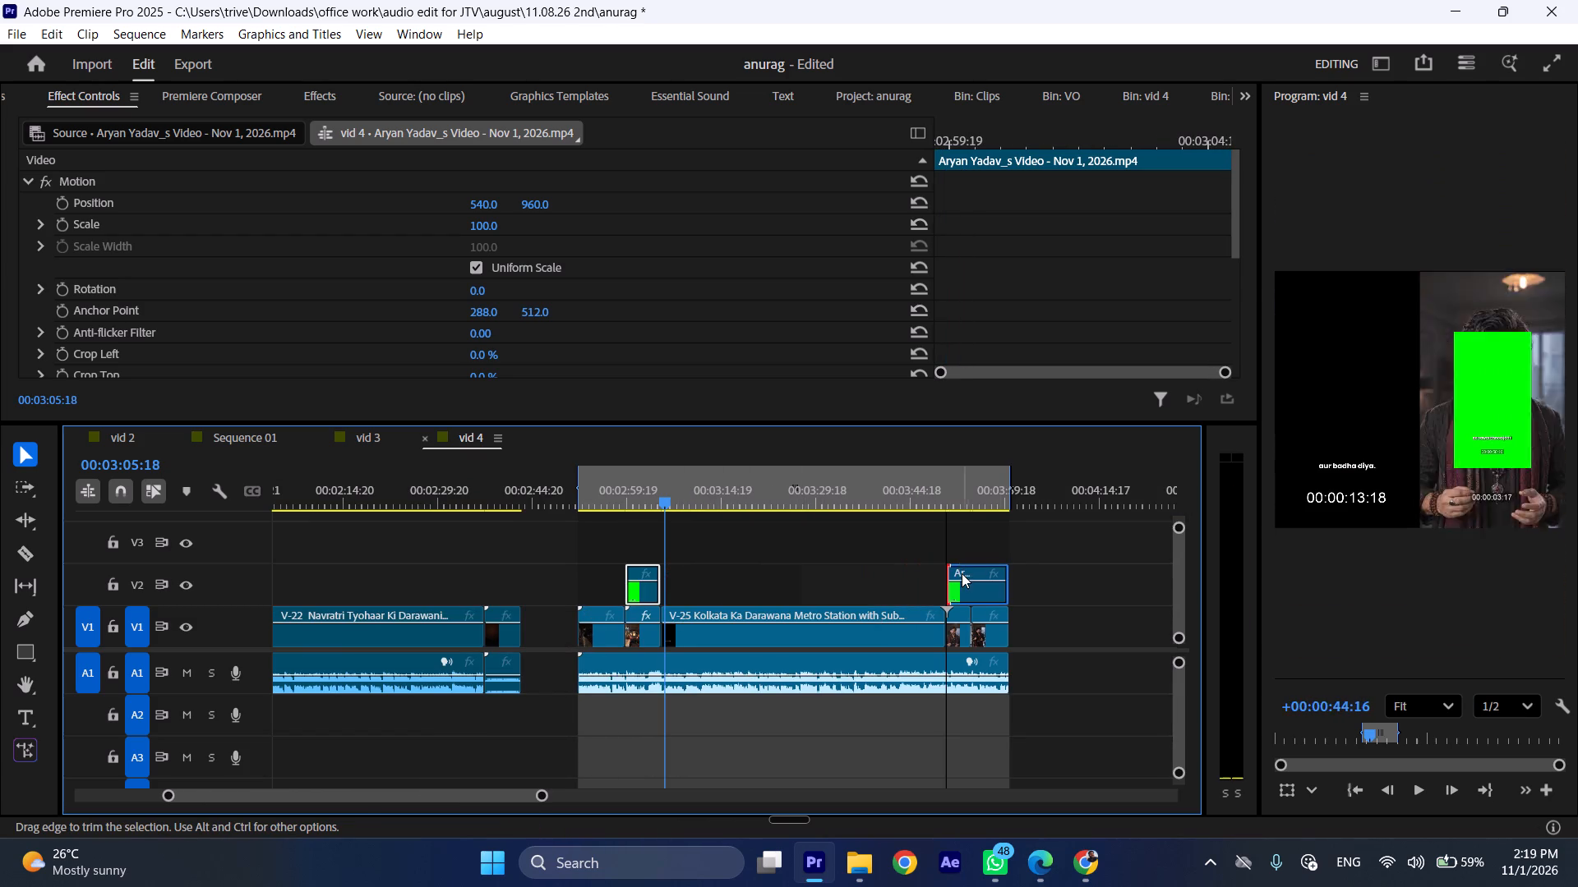
{"action": "left_click_drag", "start_coordinate": [1004, 570], "coordinate": [971, 570]}
Fit both green-screen pieces on V2 to the frame, the one at the end of the section and the one over the Subway_train clip.
{"action": "left_click", "coordinate": [939, 490]}
{"action": "key", "text": "space"}
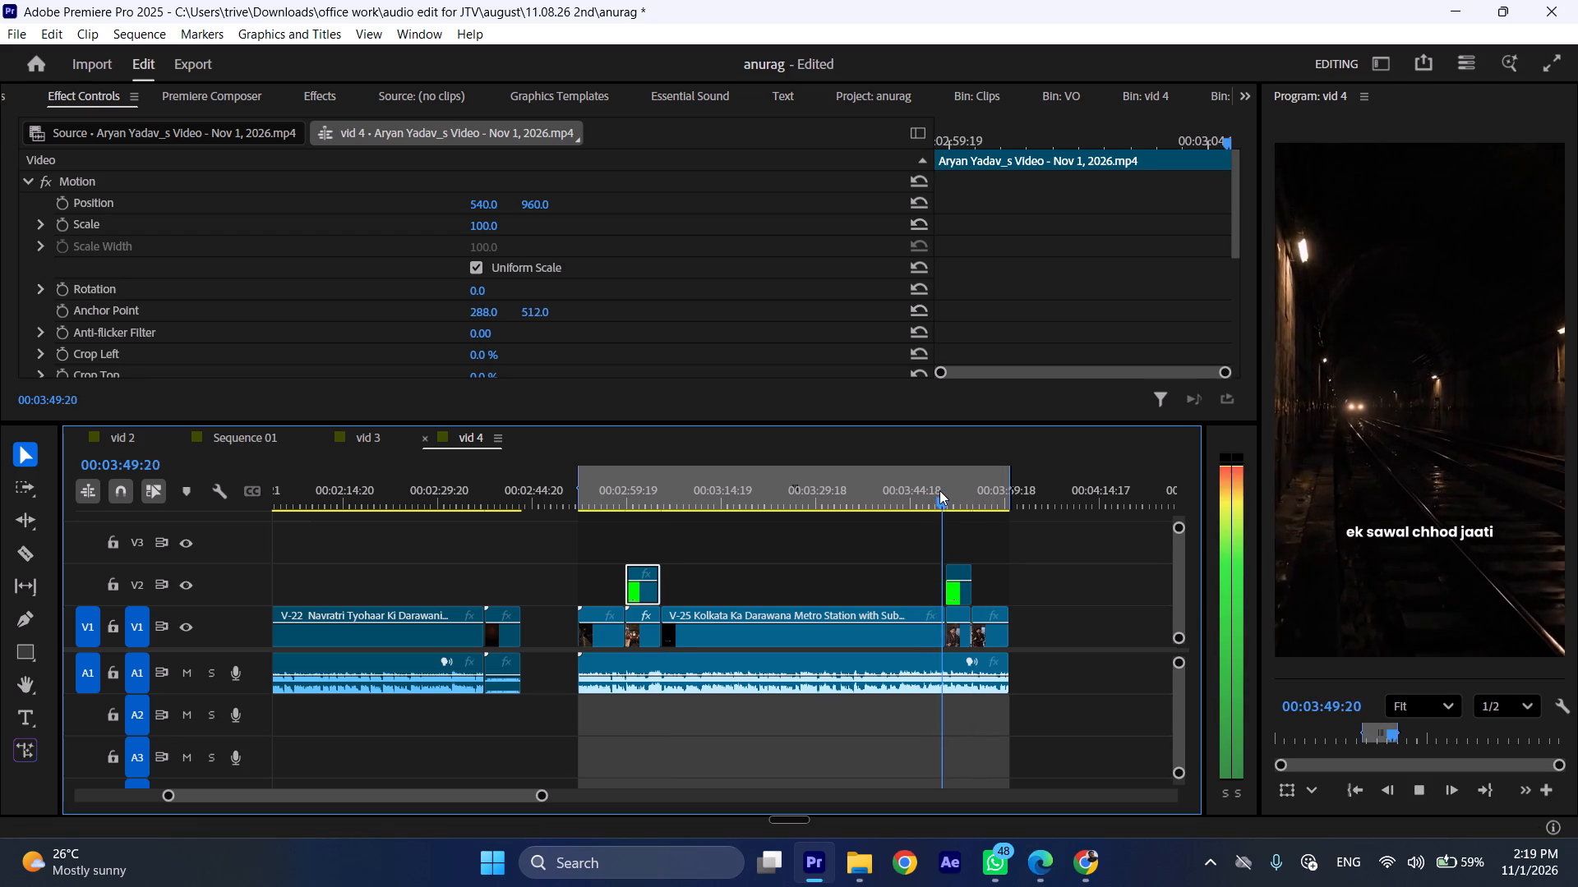
{"action": "key", "text": "space"}
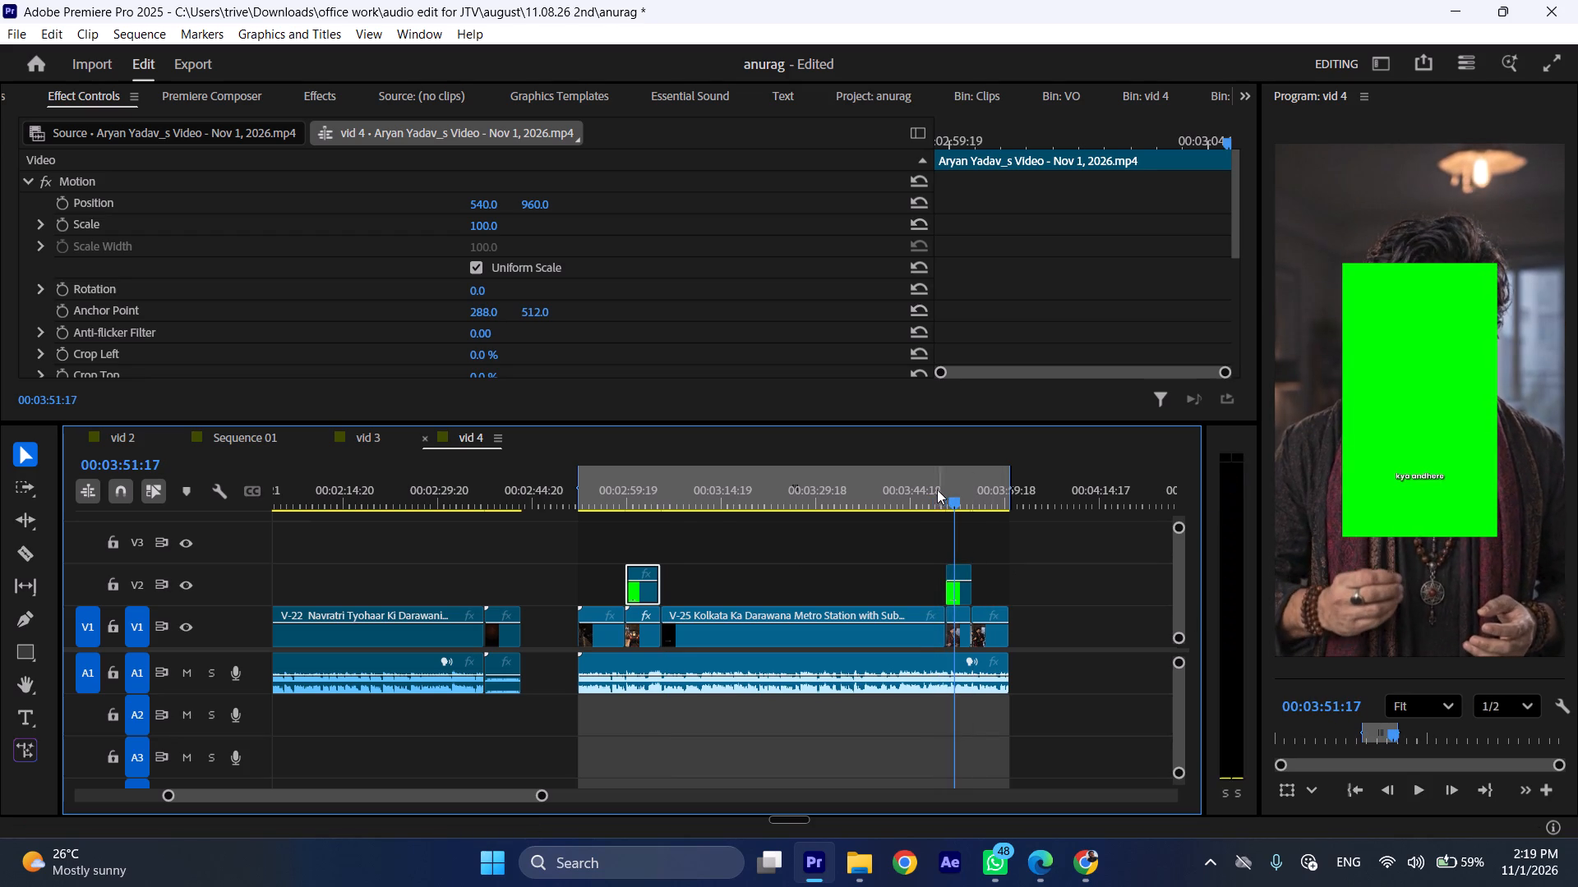
{"action": "left_click", "coordinate": [633, 496]}
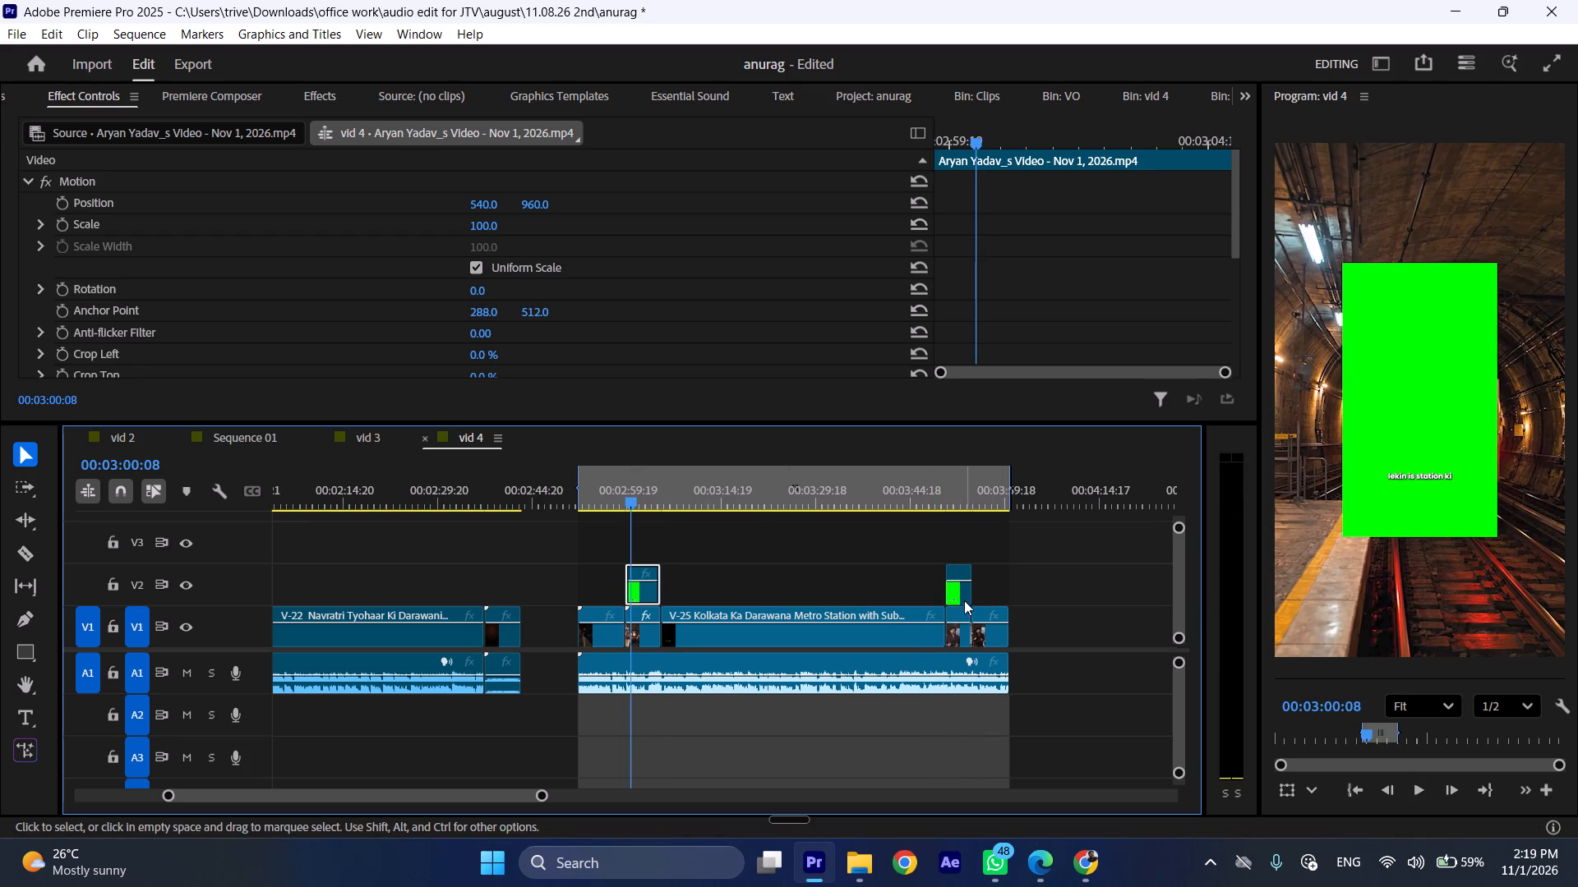
{"action": "left_click", "coordinate": [961, 595]}
{"action": "right_click", "coordinate": [961, 595]}
{"action": "left_click", "coordinate": [1011, 784]}
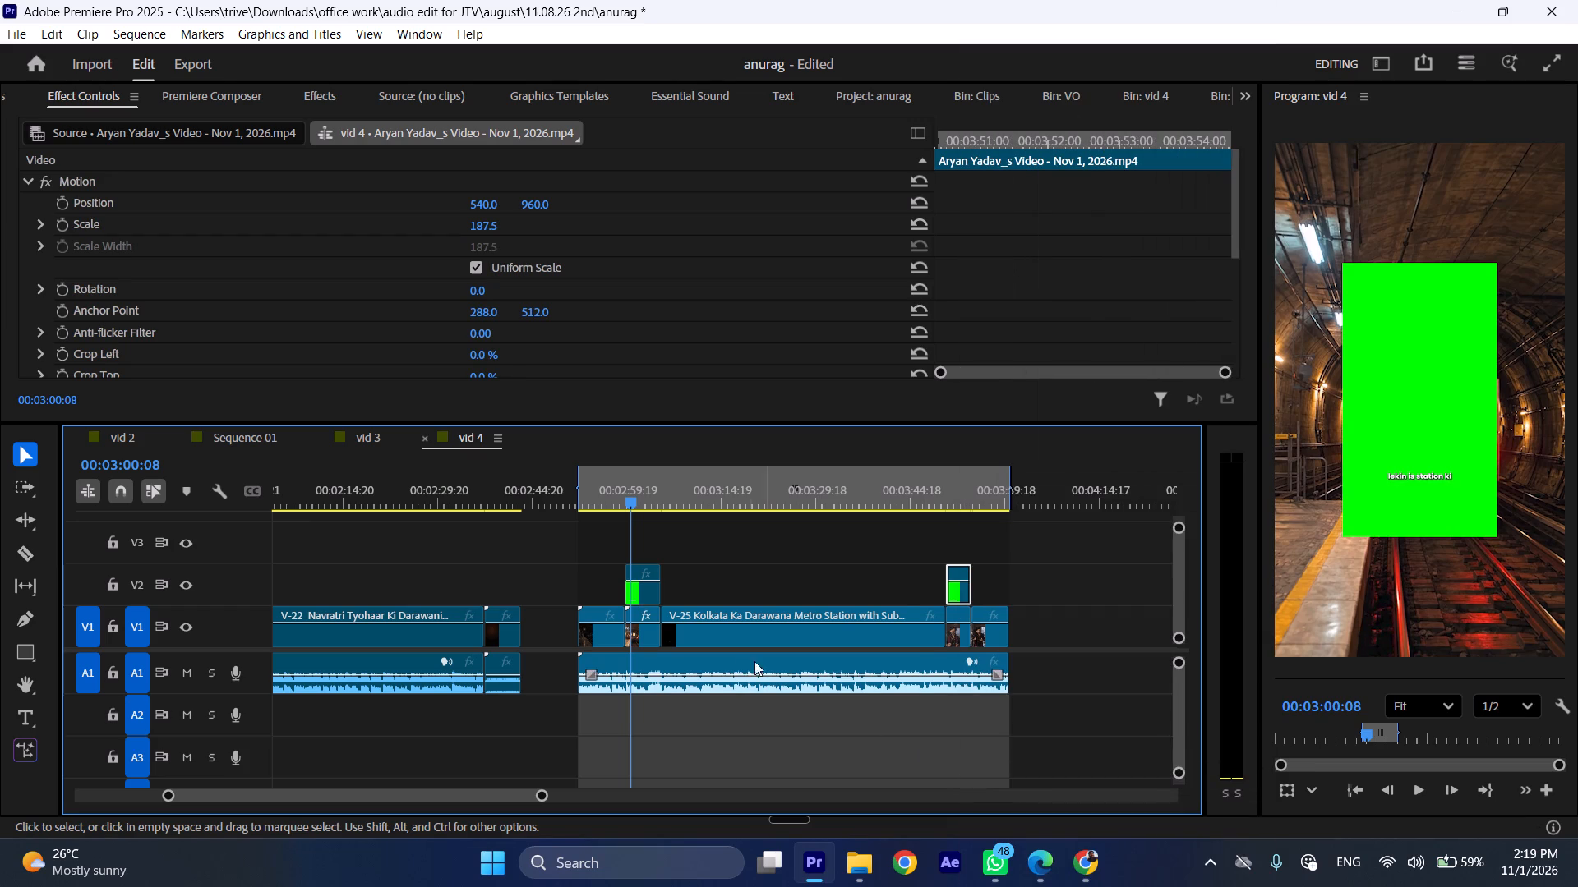
{"action": "left_click", "coordinate": [960, 500]}
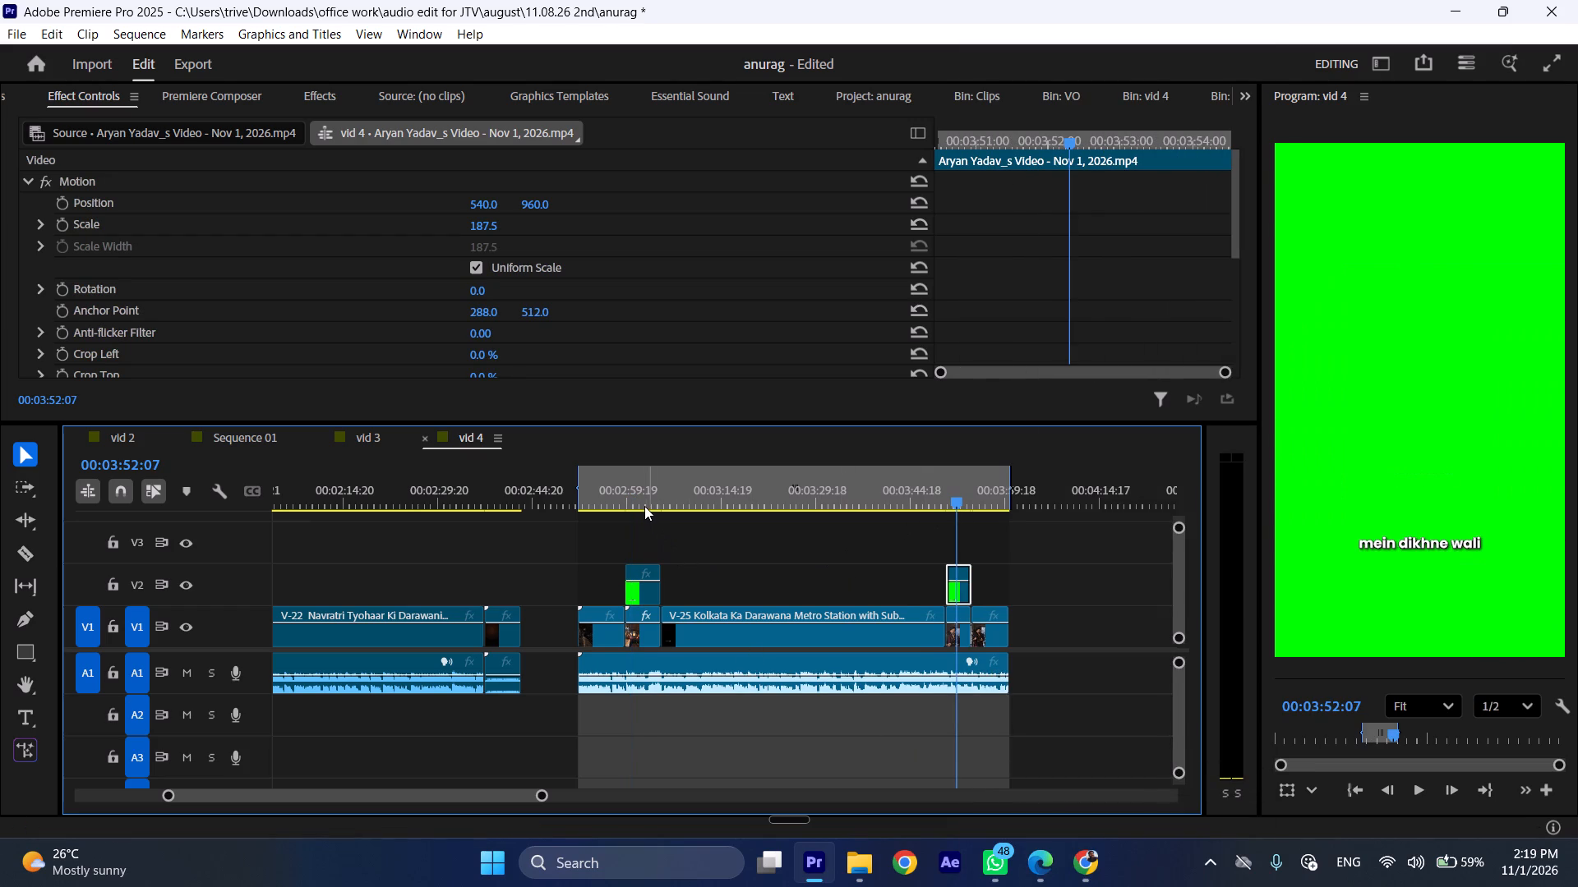
{"action": "left_click", "coordinate": [644, 506]}
{"action": "left_click", "coordinate": [648, 591]}
{"action": "right_click", "coordinate": [648, 591]}
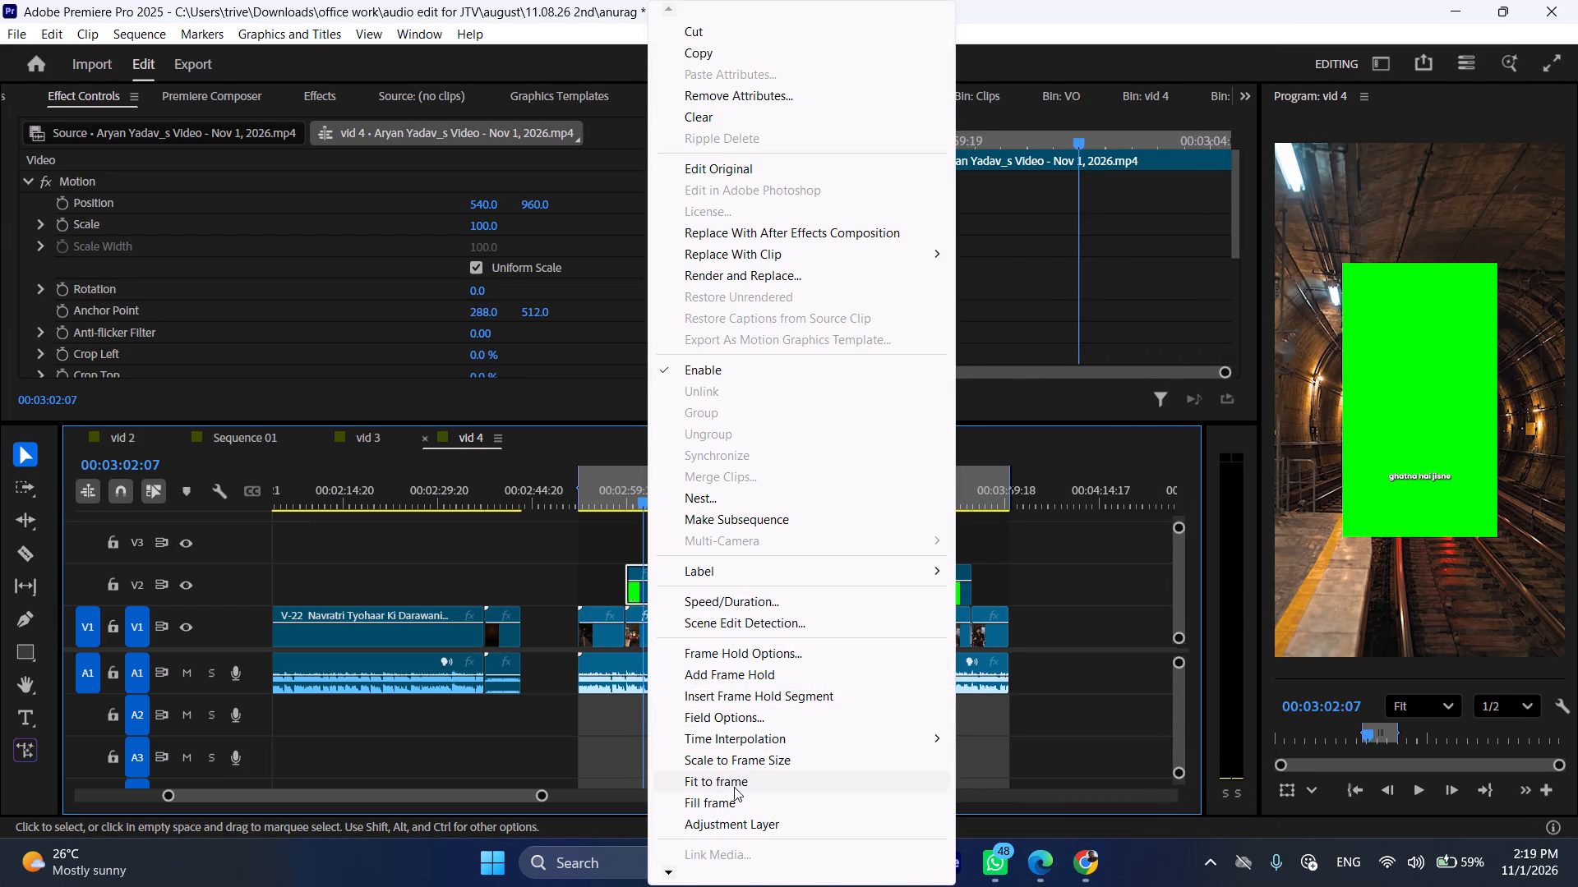
{"action": "left_click", "coordinate": [734, 782]}
Play back the sections around both green-screen pieces to check their captions against the audio.
{"action": "left_click", "coordinate": [962, 497]}
{"action": "left_click_drag", "start_coordinate": [939, 501], "coordinate": [929, 501]}
{"action": "key", "text": "space"}
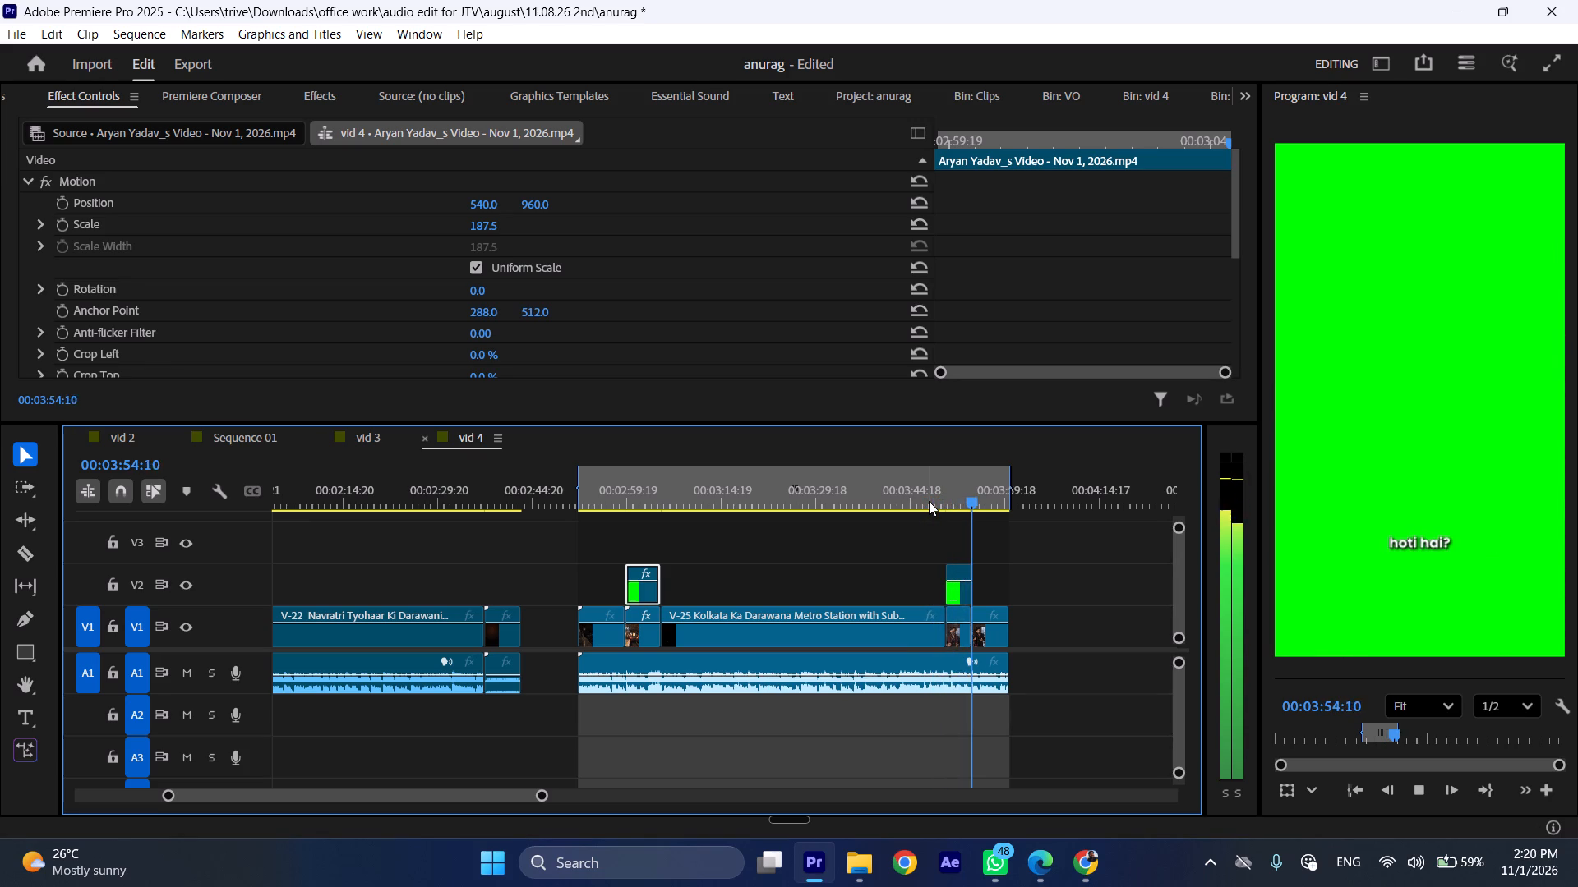
{"action": "left_click_drag", "start_coordinate": [641, 484], "coordinate": [614, 480]}
{"action": "key", "text": "space"}
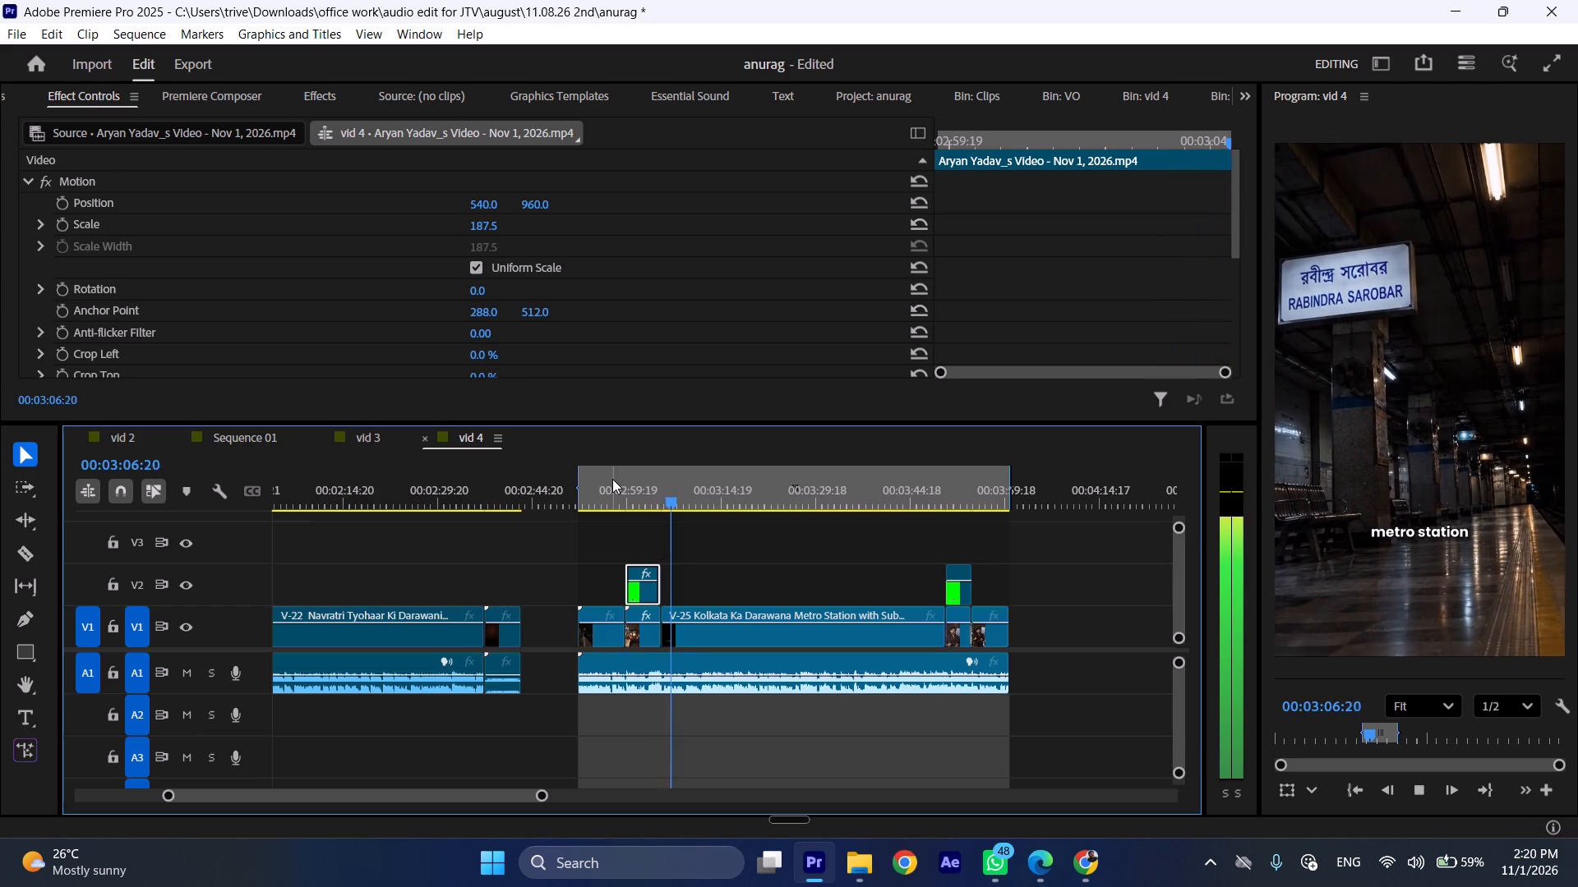
{"action": "left_click", "coordinate": [612, 479]}
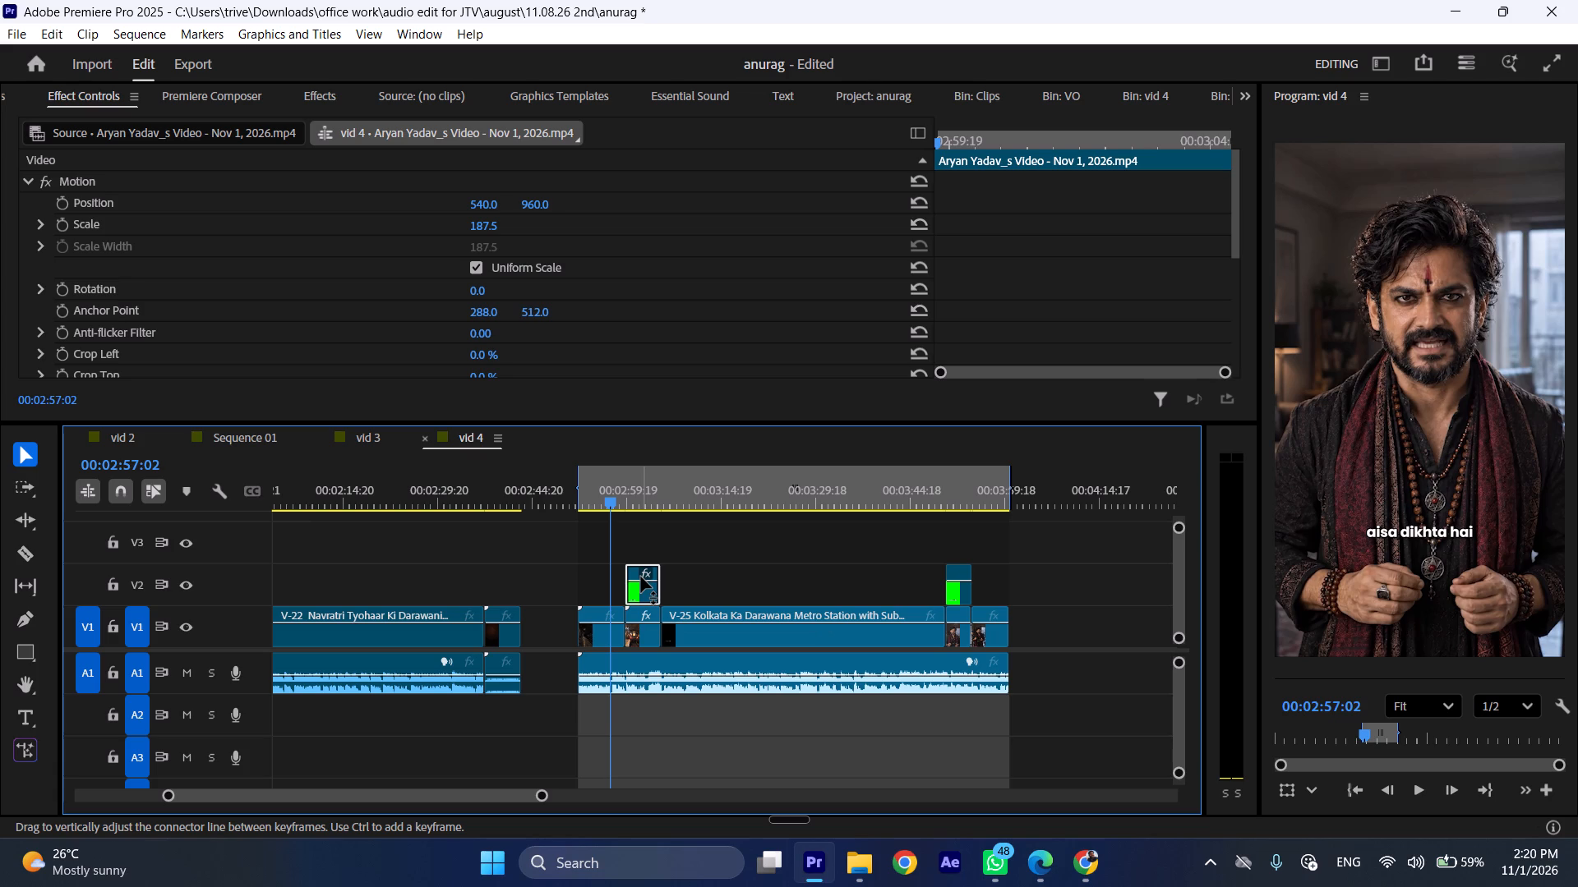
Apply the Ultra Key effect to the first green-screen piece and sample its green background as the key color.
{"action": "left_click_drag", "start_coordinate": [633, 485], "coordinate": [642, 487]}
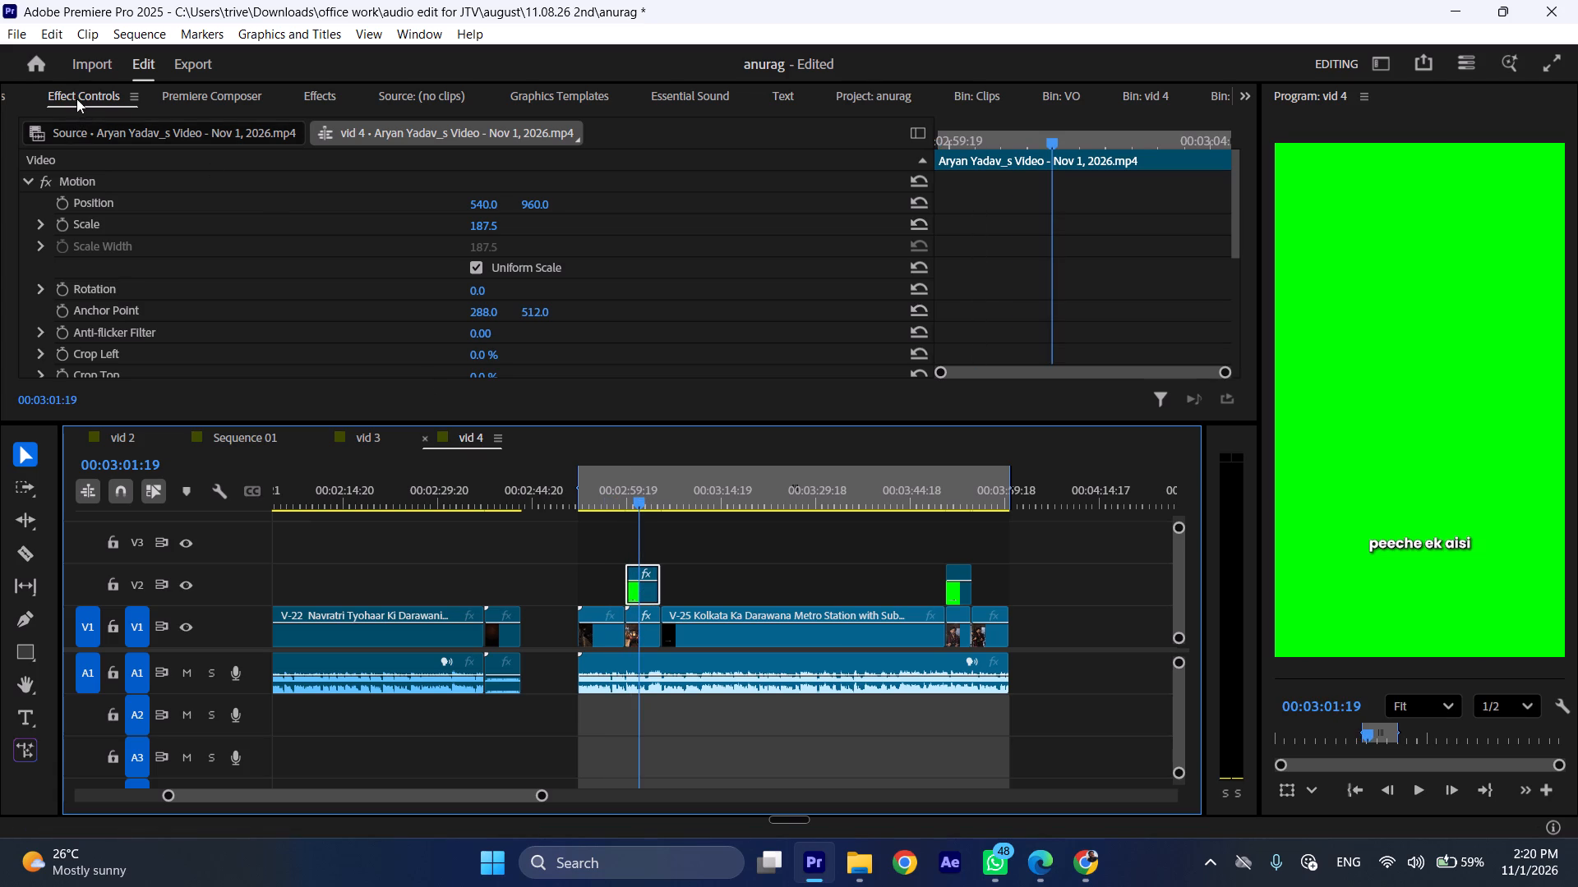
{"action": "left_click", "coordinate": [12, 86]}
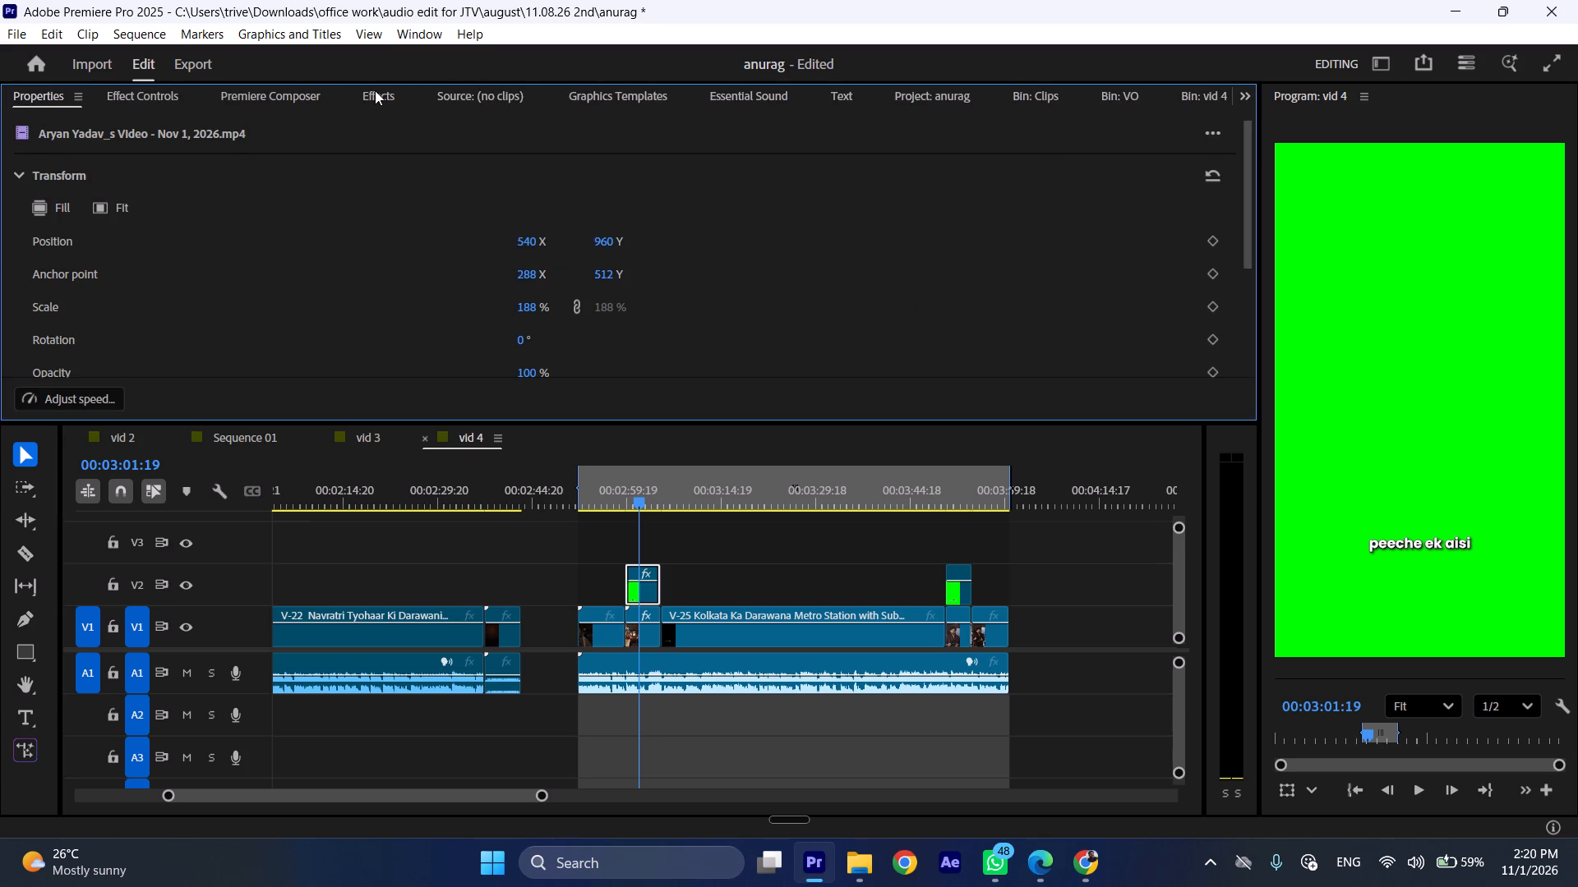
{"action": "left_click", "coordinate": [375, 90]}
{"action": "left_click", "coordinate": [126, 125]}
{"action": "type", "text": "ul"}
{"action": "type", "text": "tra"}
{"action": "left_click_drag", "start_coordinate": [104, 312], "coordinate": [255, 400]}
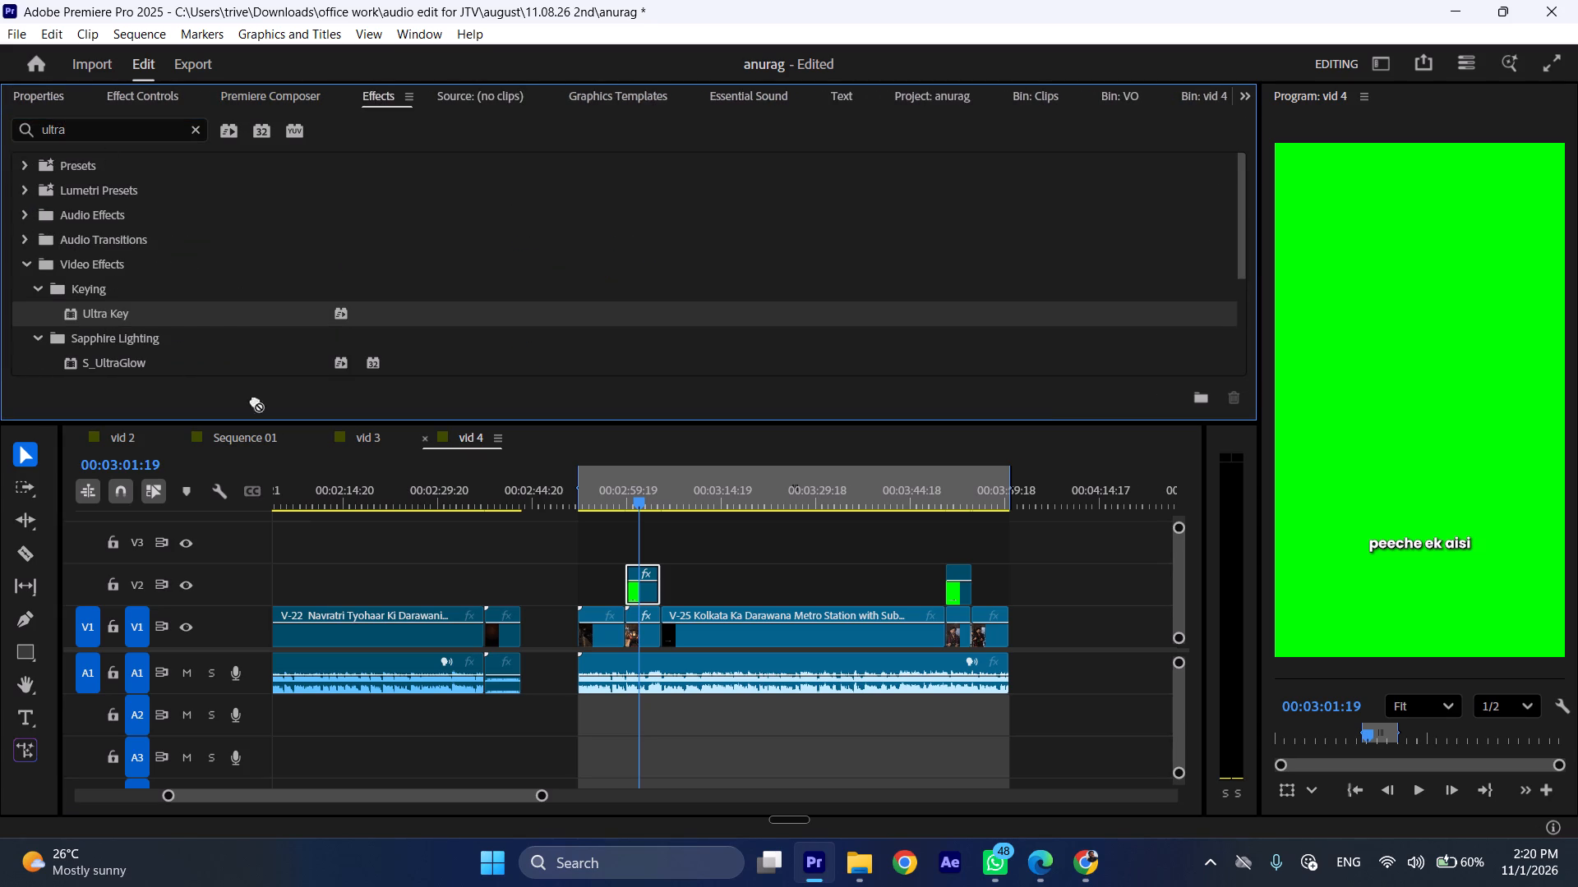
{"action": "left_click_drag", "start_coordinate": [255, 400], "coordinate": [643, 587]}
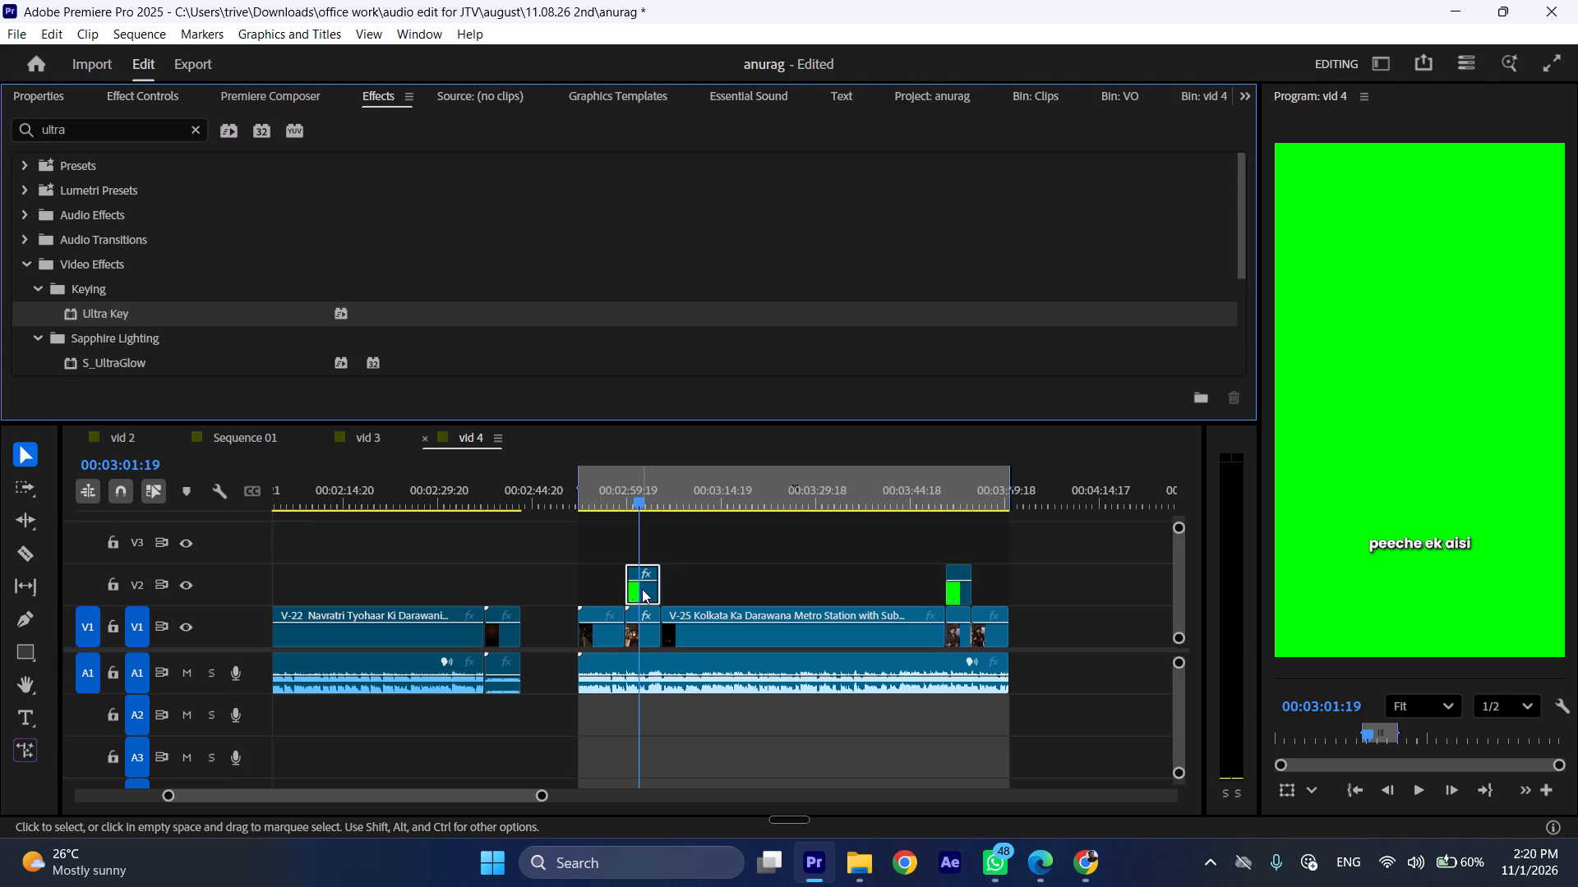
{"action": "left_click", "coordinate": [131, 86]}
{"action": "scroll", "coordinate": [653, 260], "scroll_direction": "down", "scroll_amount": 10}
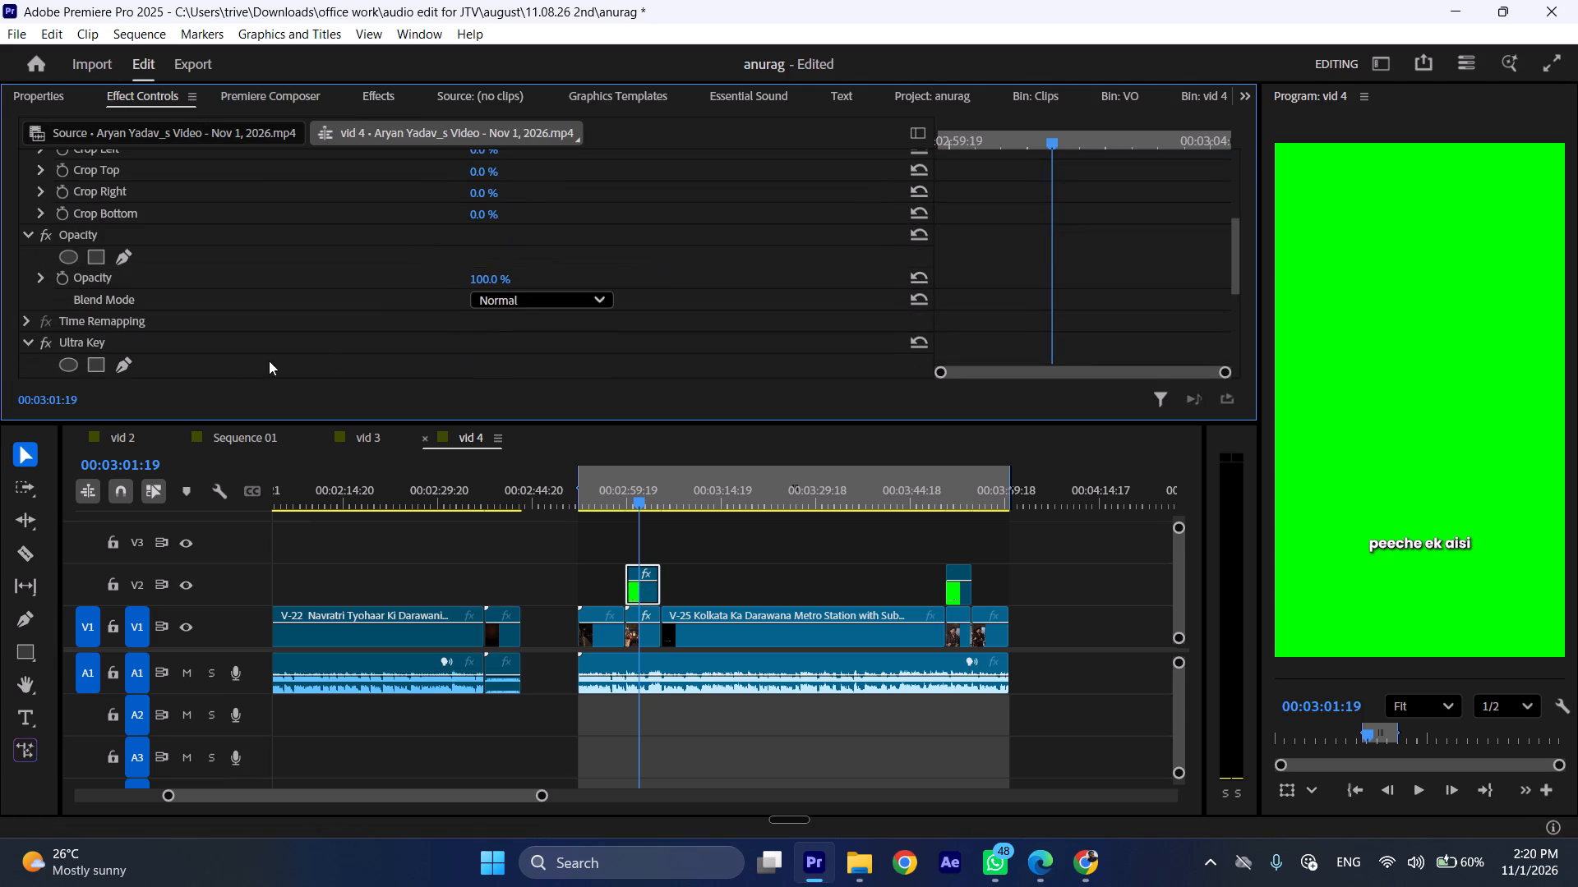
{"action": "scroll", "coordinate": [252, 292], "scroll_direction": "down", "scroll_amount": 5}
{"action": "left_click", "coordinate": [504, 327]}
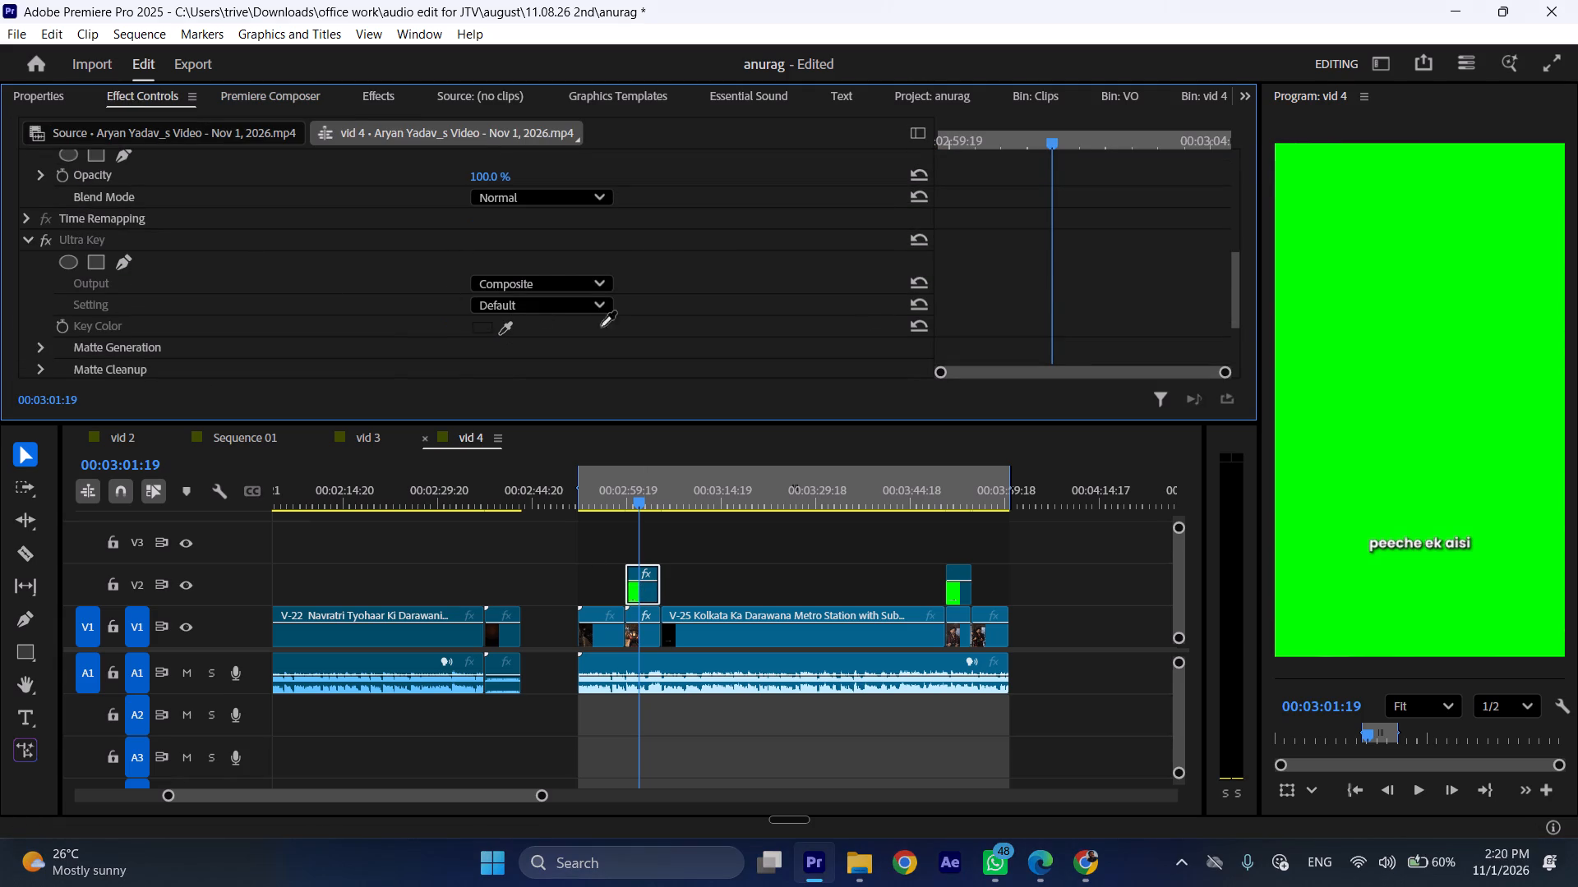
{"action": "left_click", "coordinate": [1373, 336]}
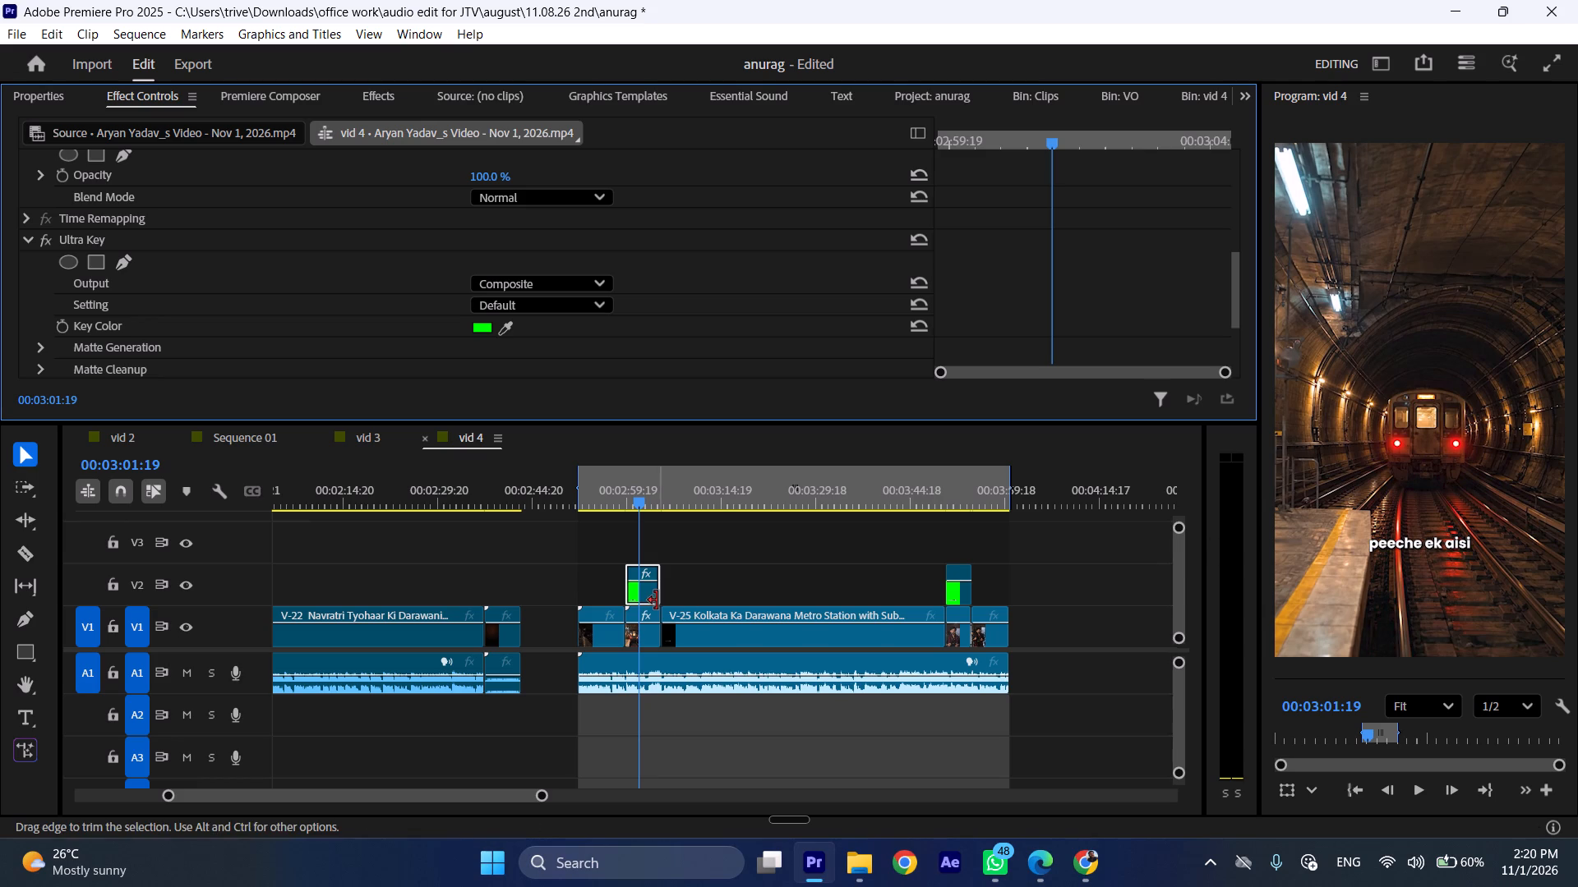
Copy the Ultra Key effect from the first green-screen piece to the second one.
{"action": "scroll", "coordinate": [214, 255], "scroll_direction": "up", "scroll_amount": 3}
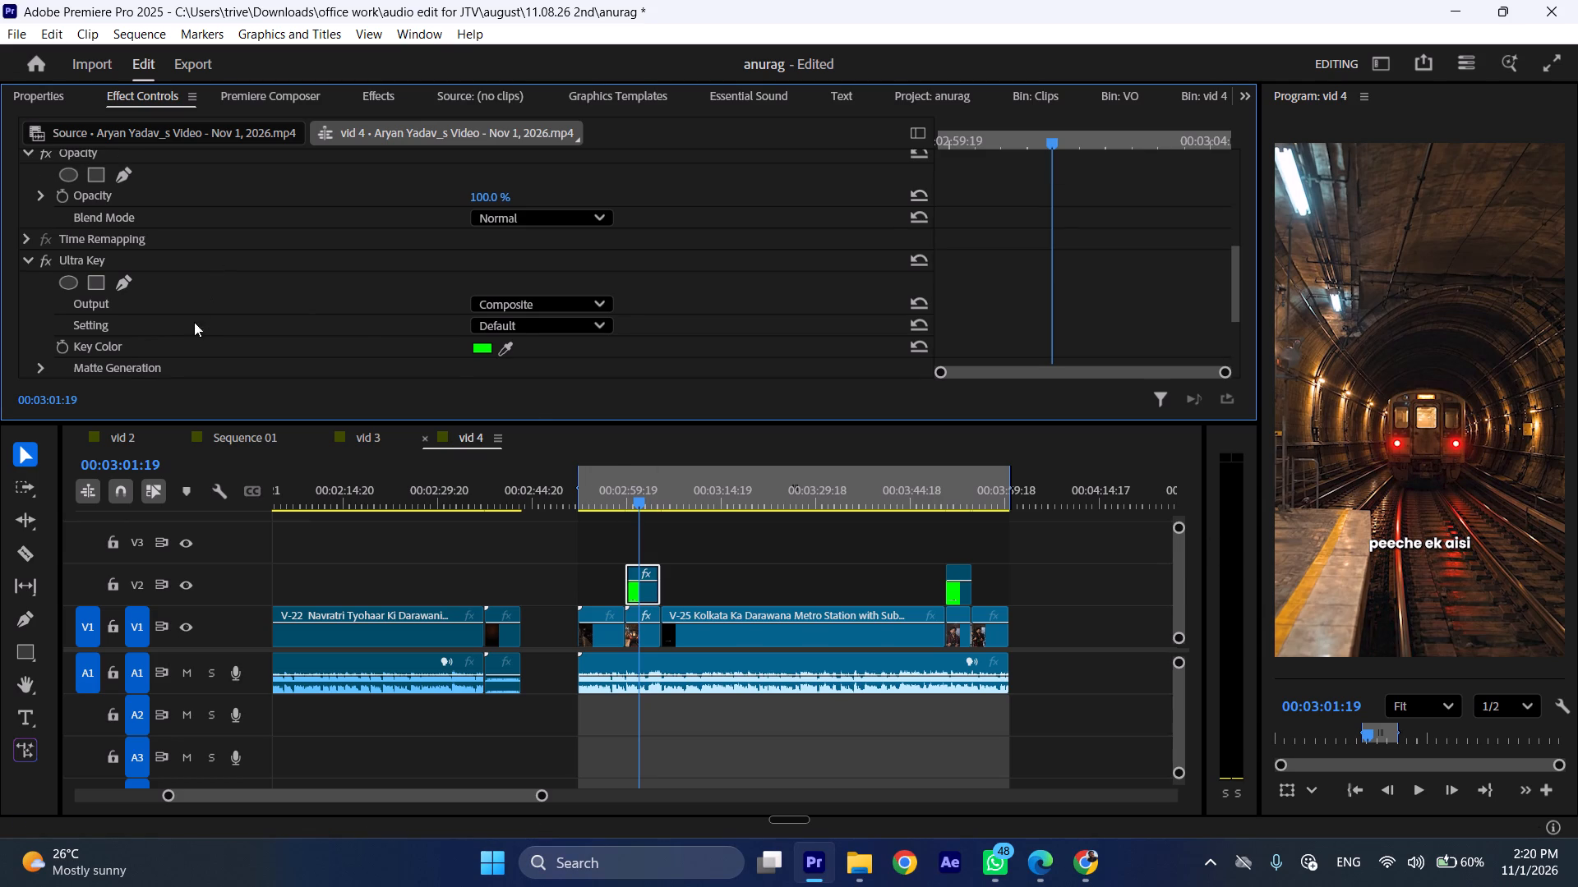
{"action": "left_click", "coordinate": [99, 296]}
{"action": "key", "text": "ctrl+c"}
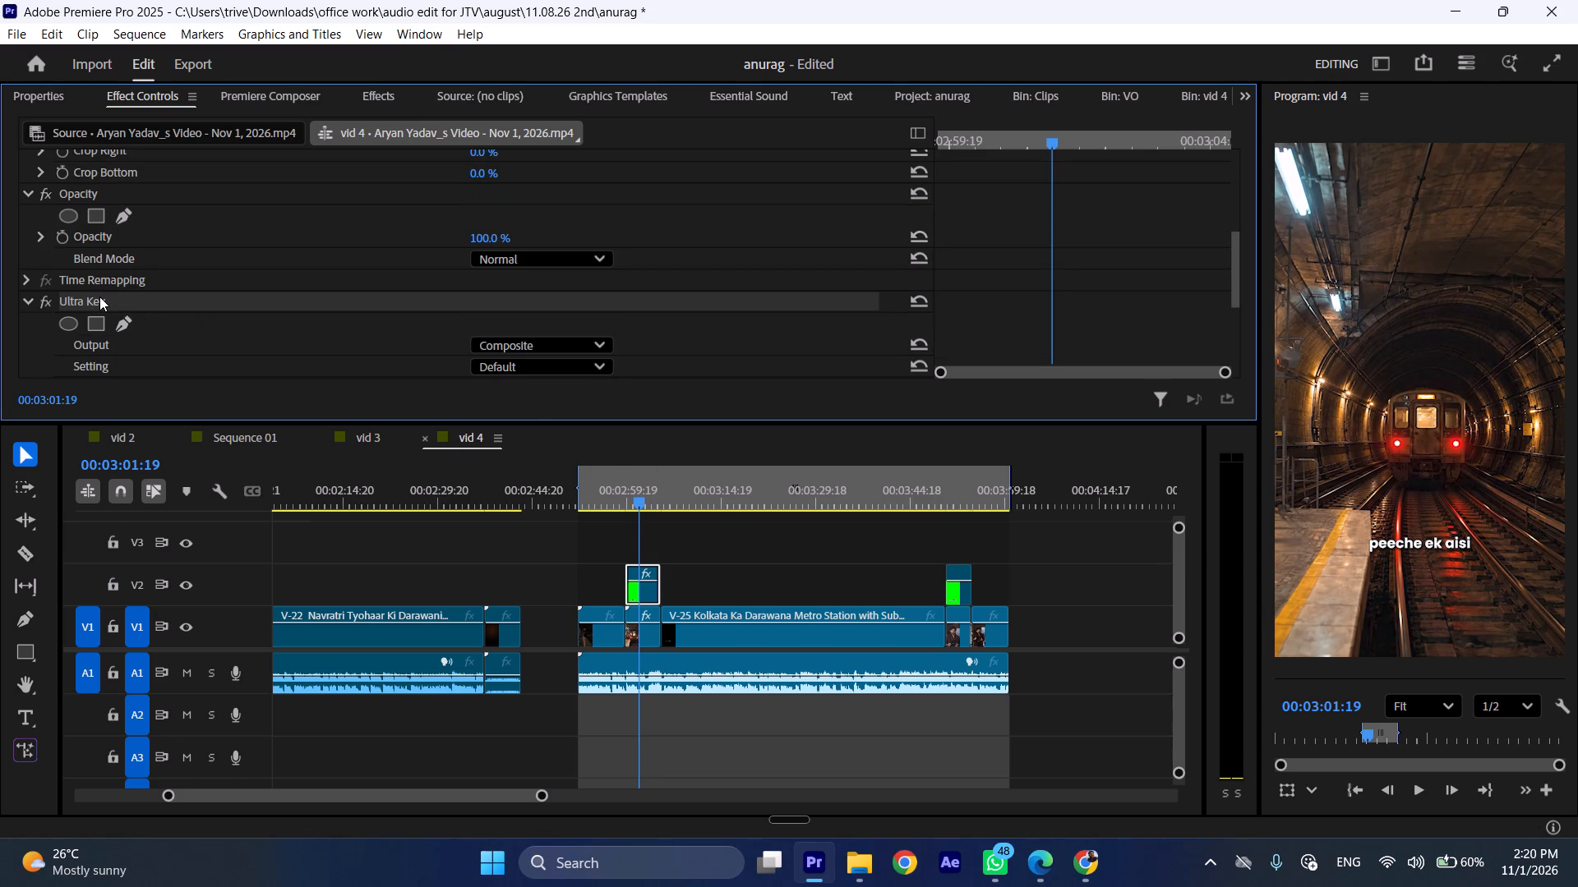
{"action": "left_click", "coordinate": [954, 589]}
{"action": "left_click", "coordinate": [962, 591]}
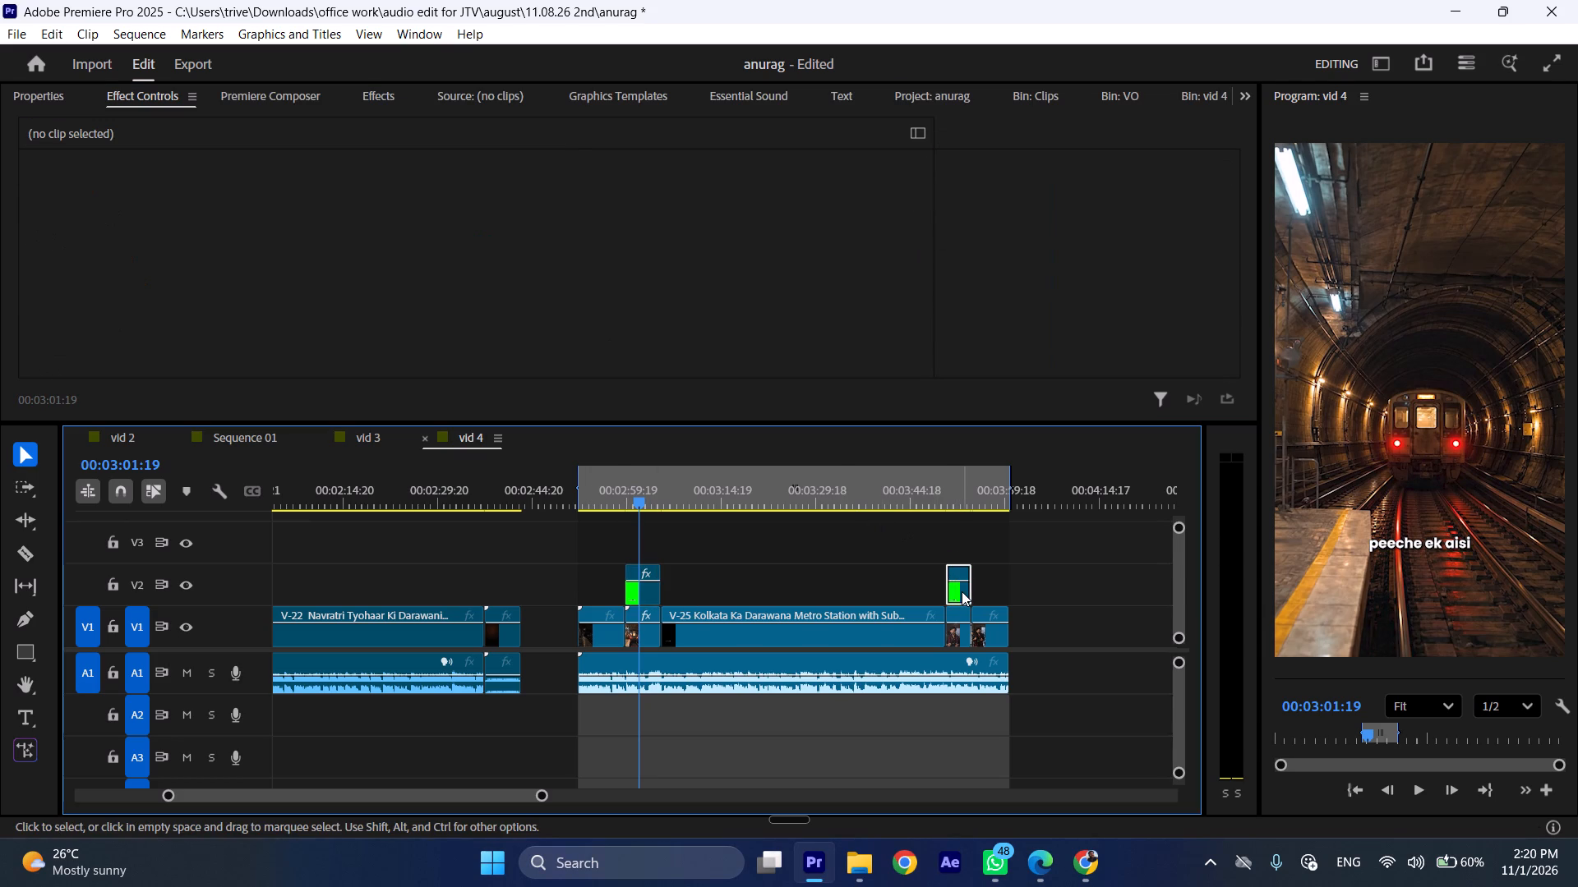
{"action": "key", "text": "ctrl+v"}
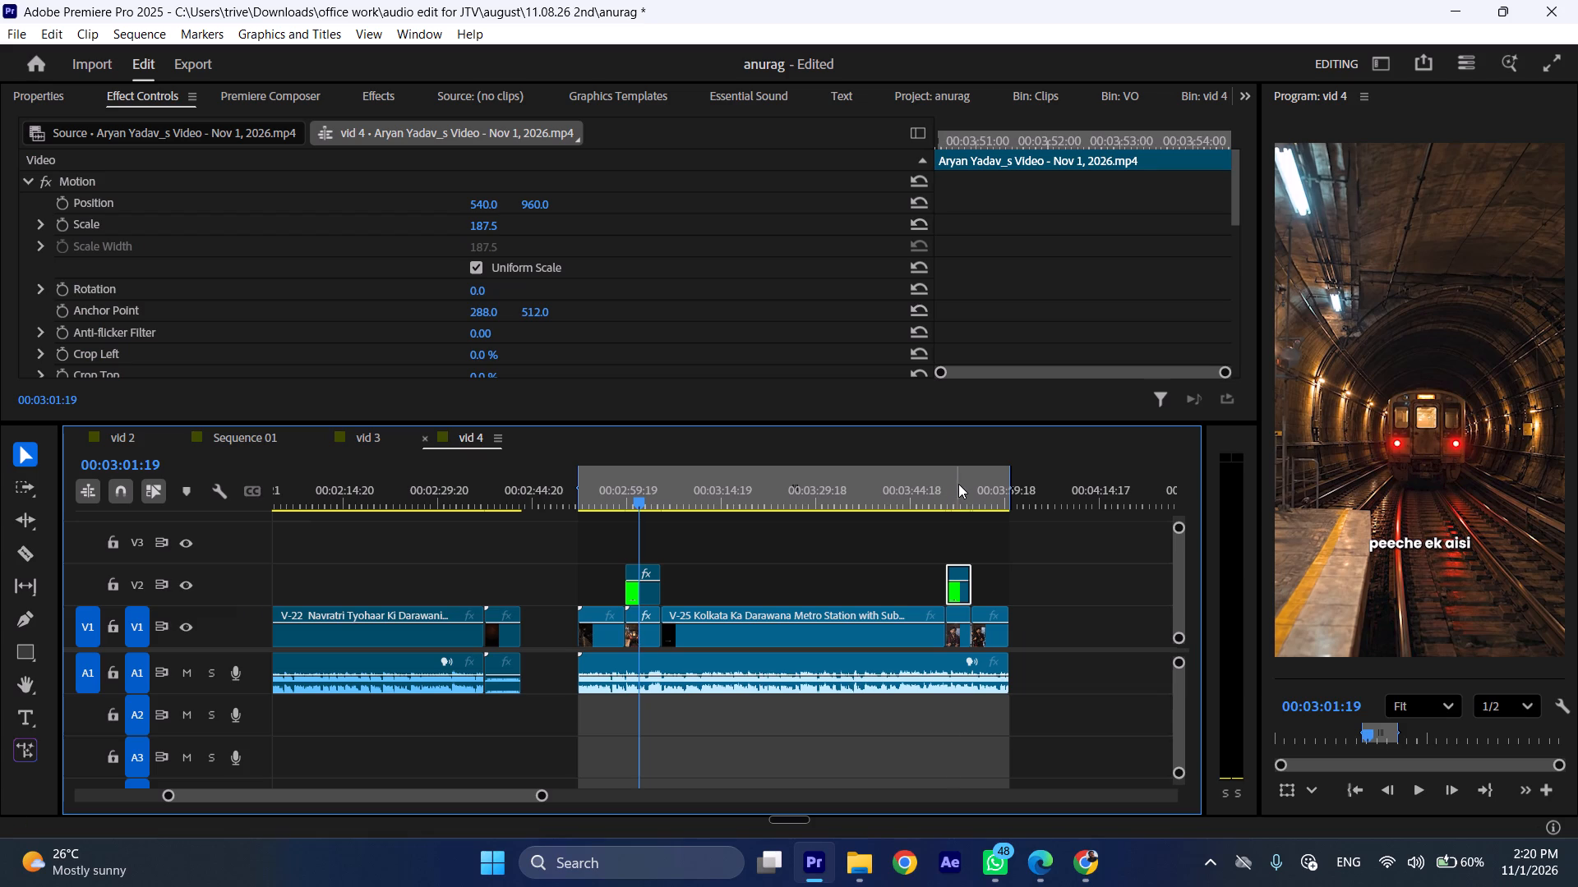
Examine the captions around the cut from the long V-25 Kolkata clip to the following WhatsApp clip, frame by frame.
{"action": "left_click", "coordinate": [958, 484]}
{"action": "left_click_drag", "start_coordinate": [958, 485], "coordinate": [940, 484]}
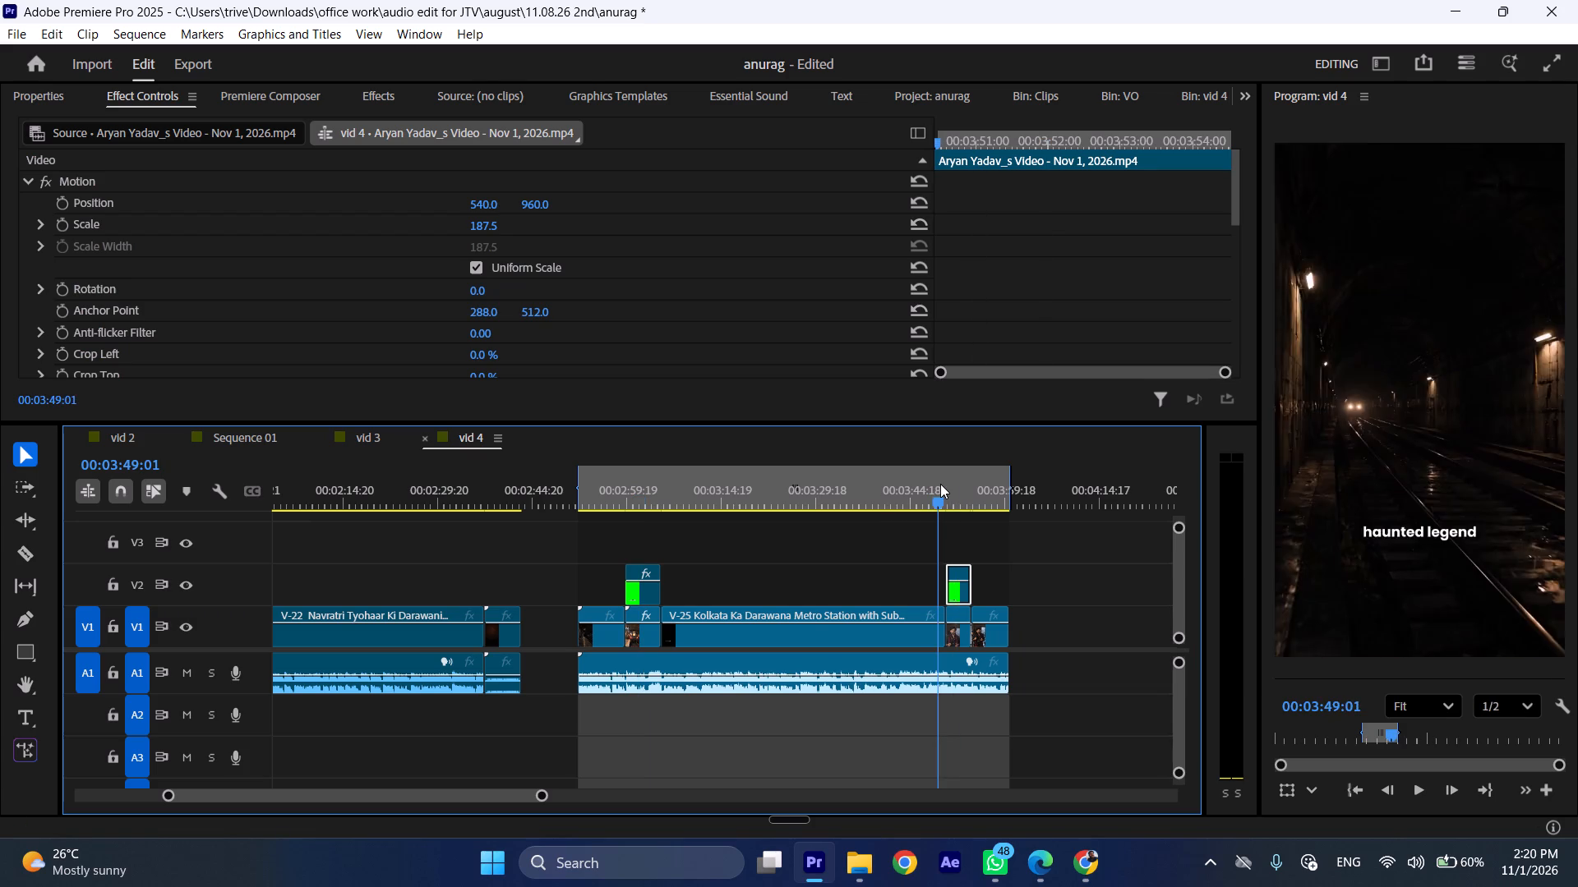
{"action": "left_click_drag", "start_coordinate": [940, 484], "coordinate": [947, 480]}
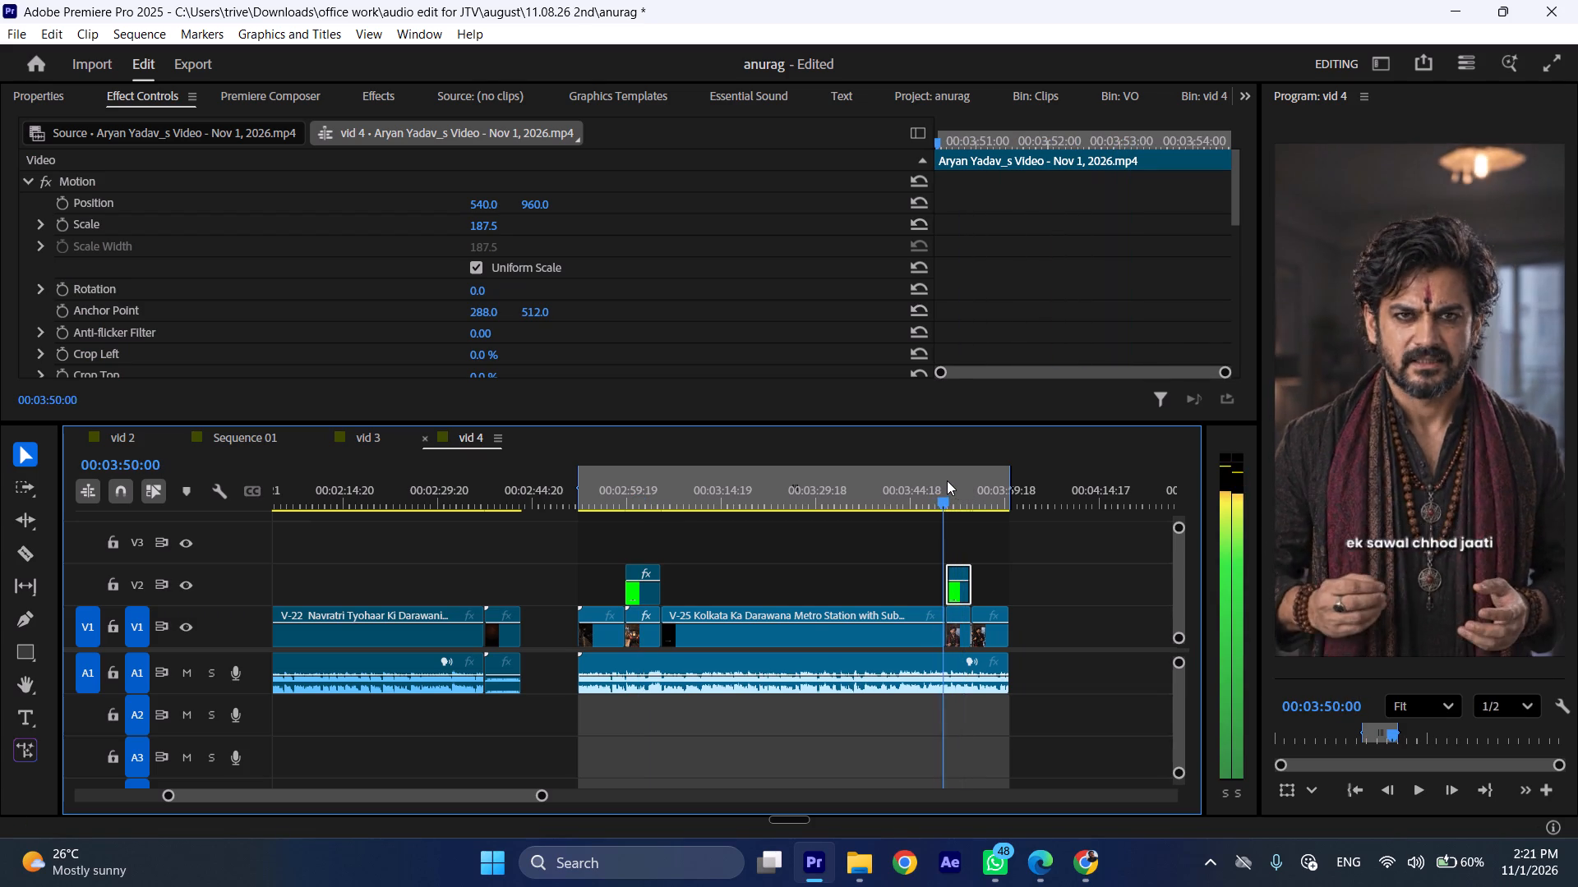
{"action": "left_click_drag", "start_coordinate": [947, 480], "coordinate": [943, 480]}
{"action": "key", "text": "space"}
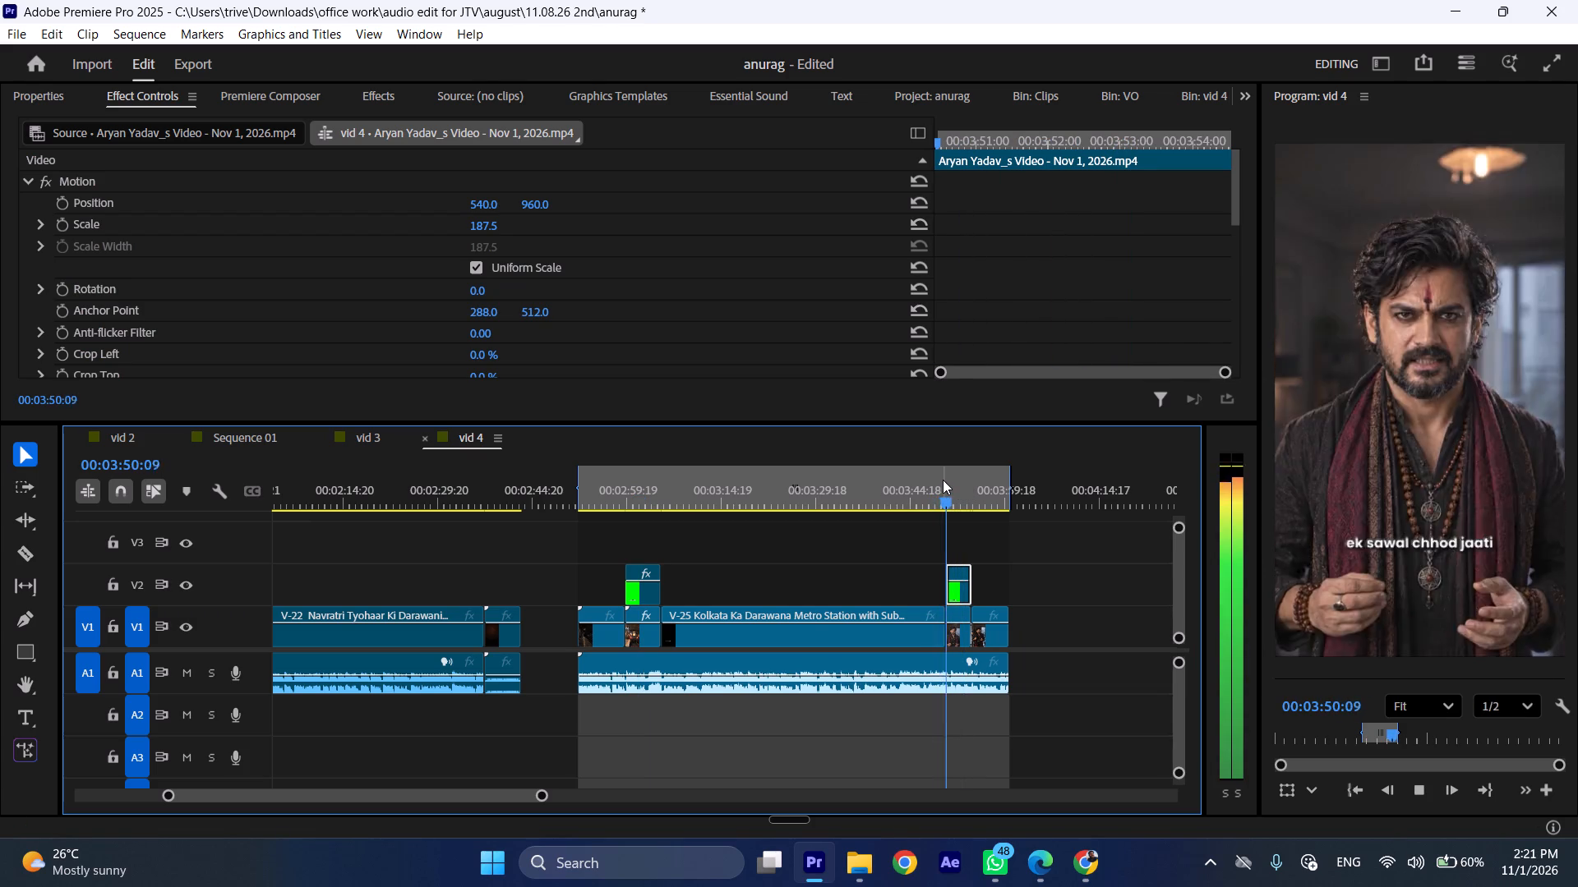
{"action": "left_click_drag", "start_coordinate": [943, 480], "coordinate": [930, 480]}
{"action": "key", "text": "space"}
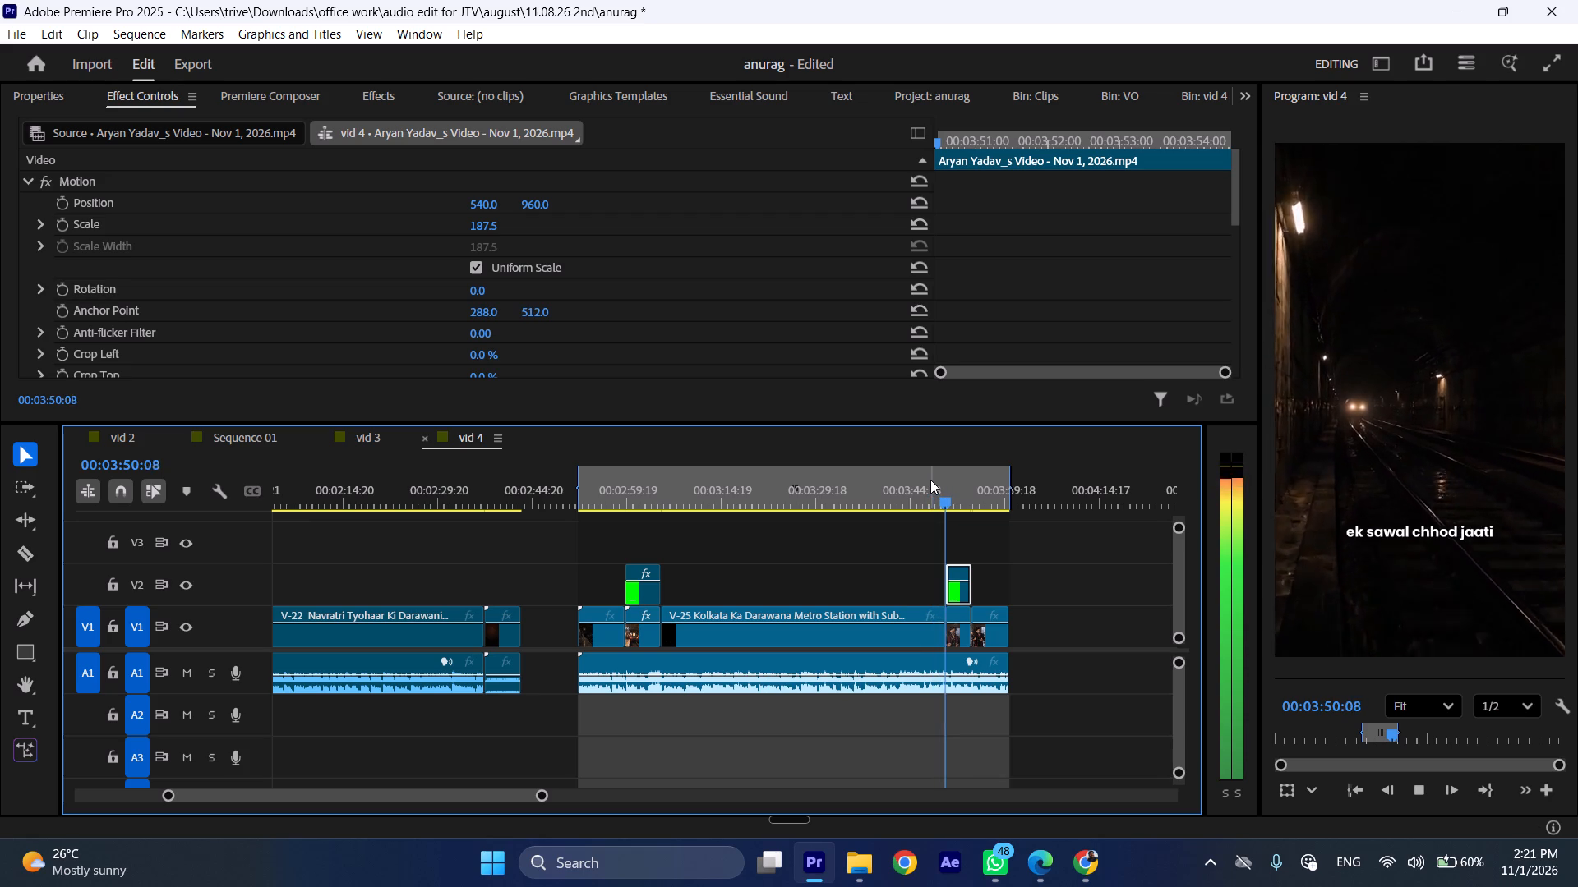
{"action": "key", "text": "space"}
{"action": "left_click", "coordinate": [948, 483]}
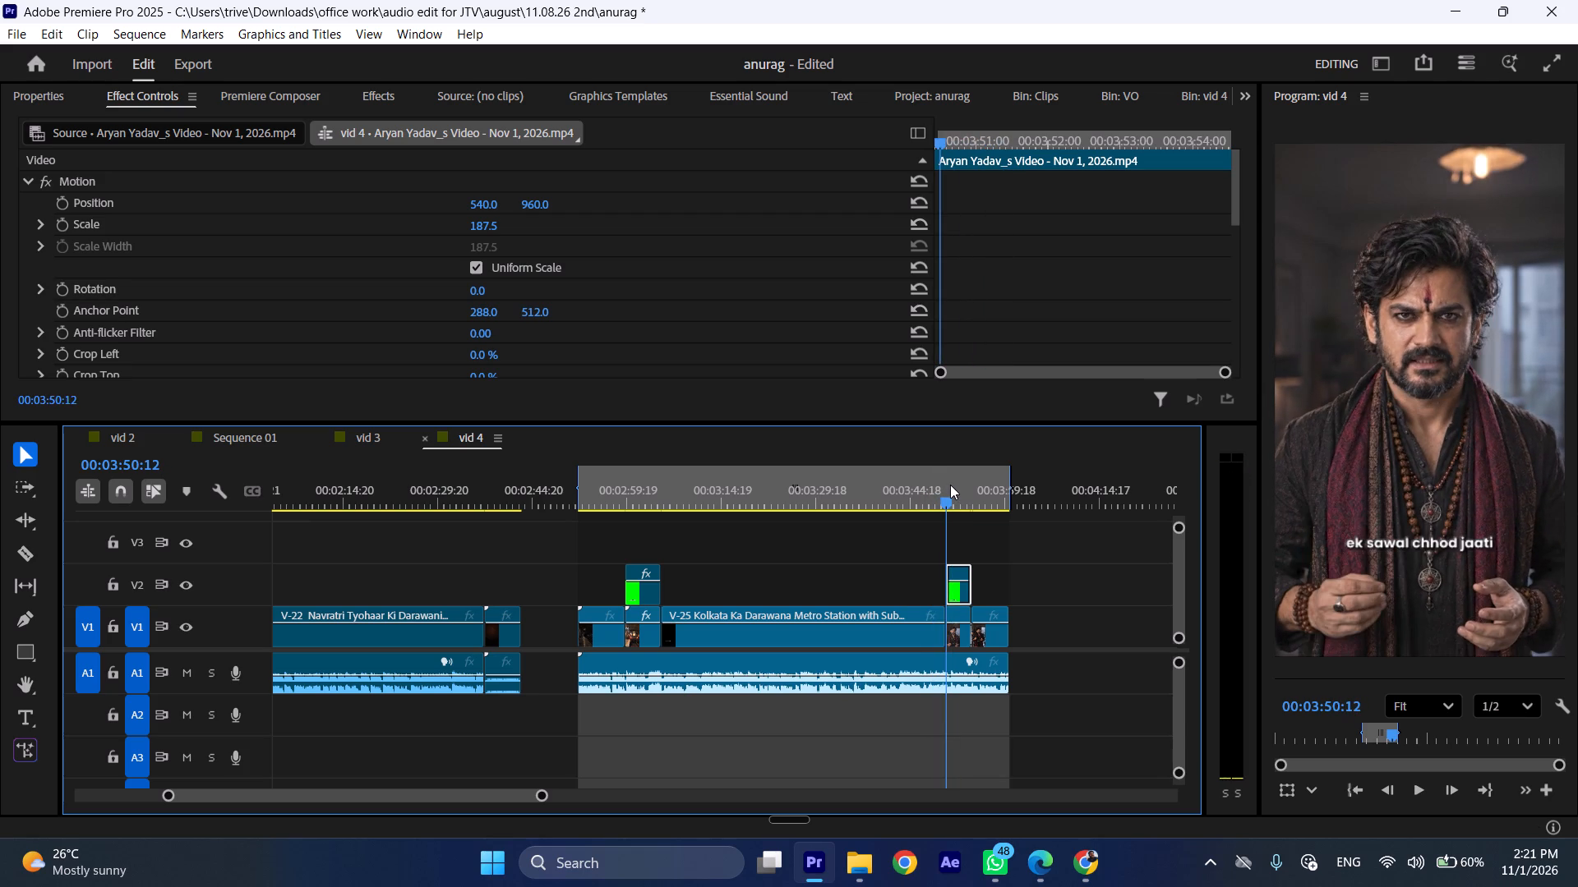
{"action": "key", "text": "ctrl+shift+c"}
{"action": "key", "text": "ctrl+shift+c"}
{"action": "key", "text": "ctrl+shift+c"}
{"action": "key", "text": "ctrl+shift+c"}
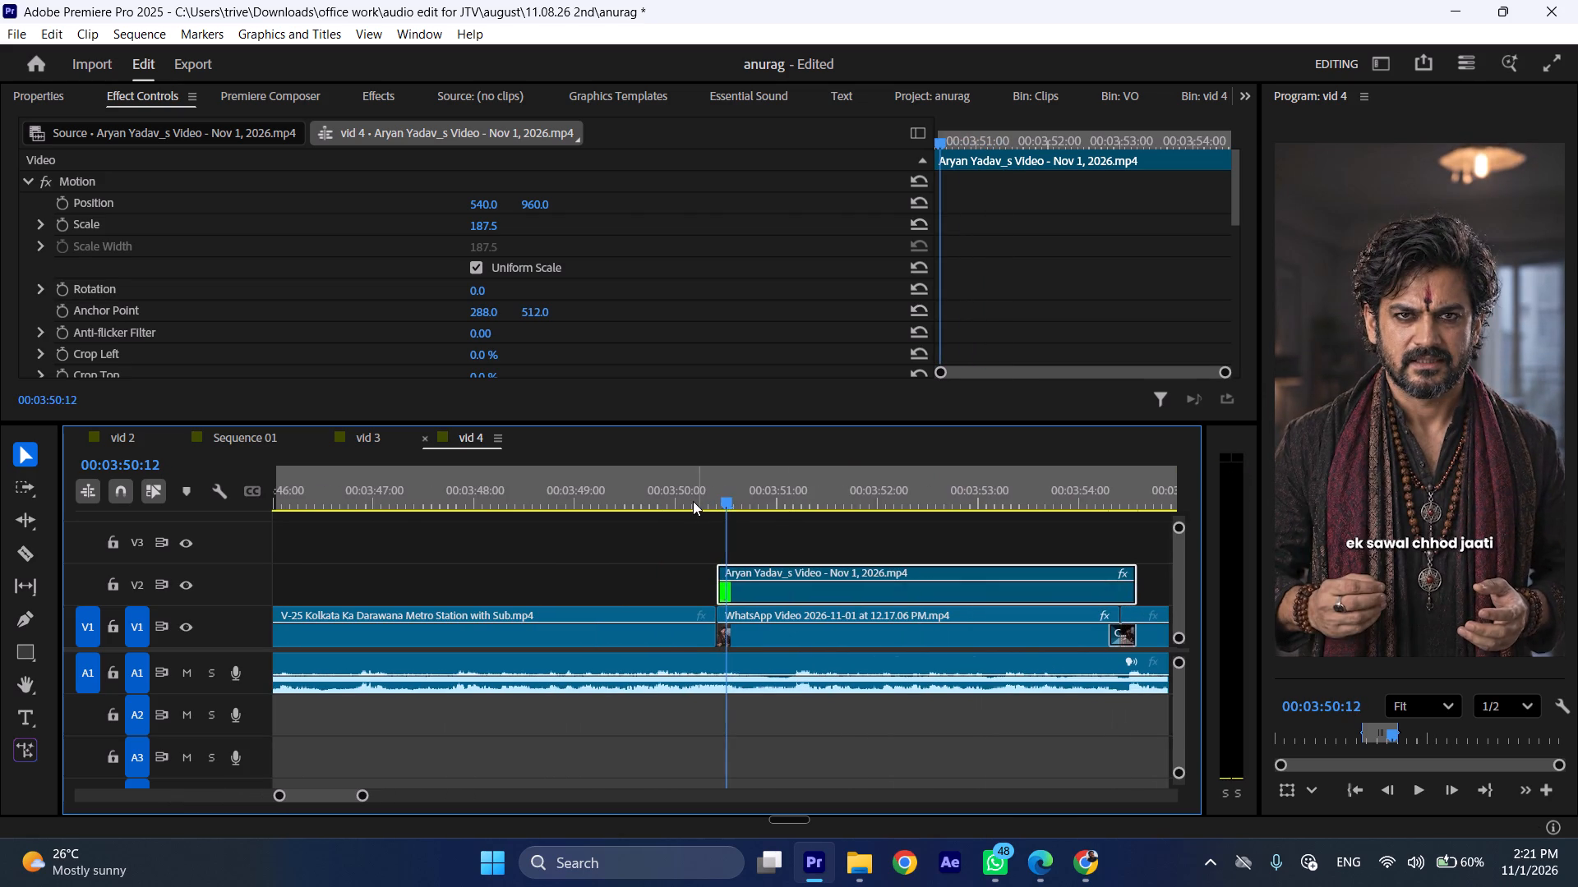
{"action": "left_click_drag", "start_coordinate": [693, 501], "coordinate": [713, 504]}
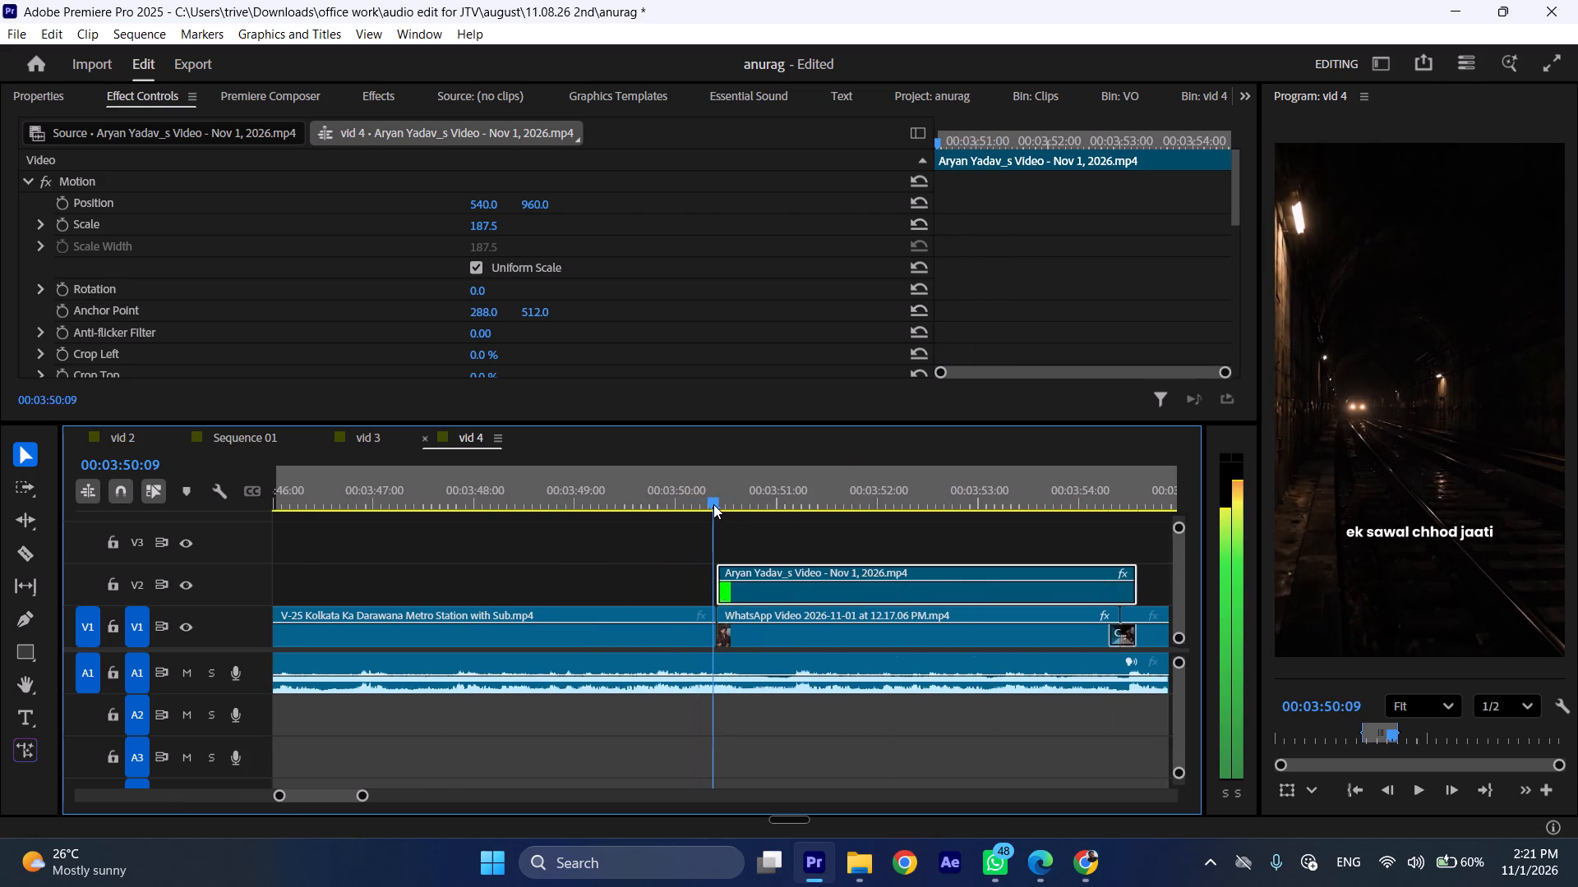
{"action": "left_click_drag", "start_coordinate": [713, 504], "coordinate": [744, 505]}
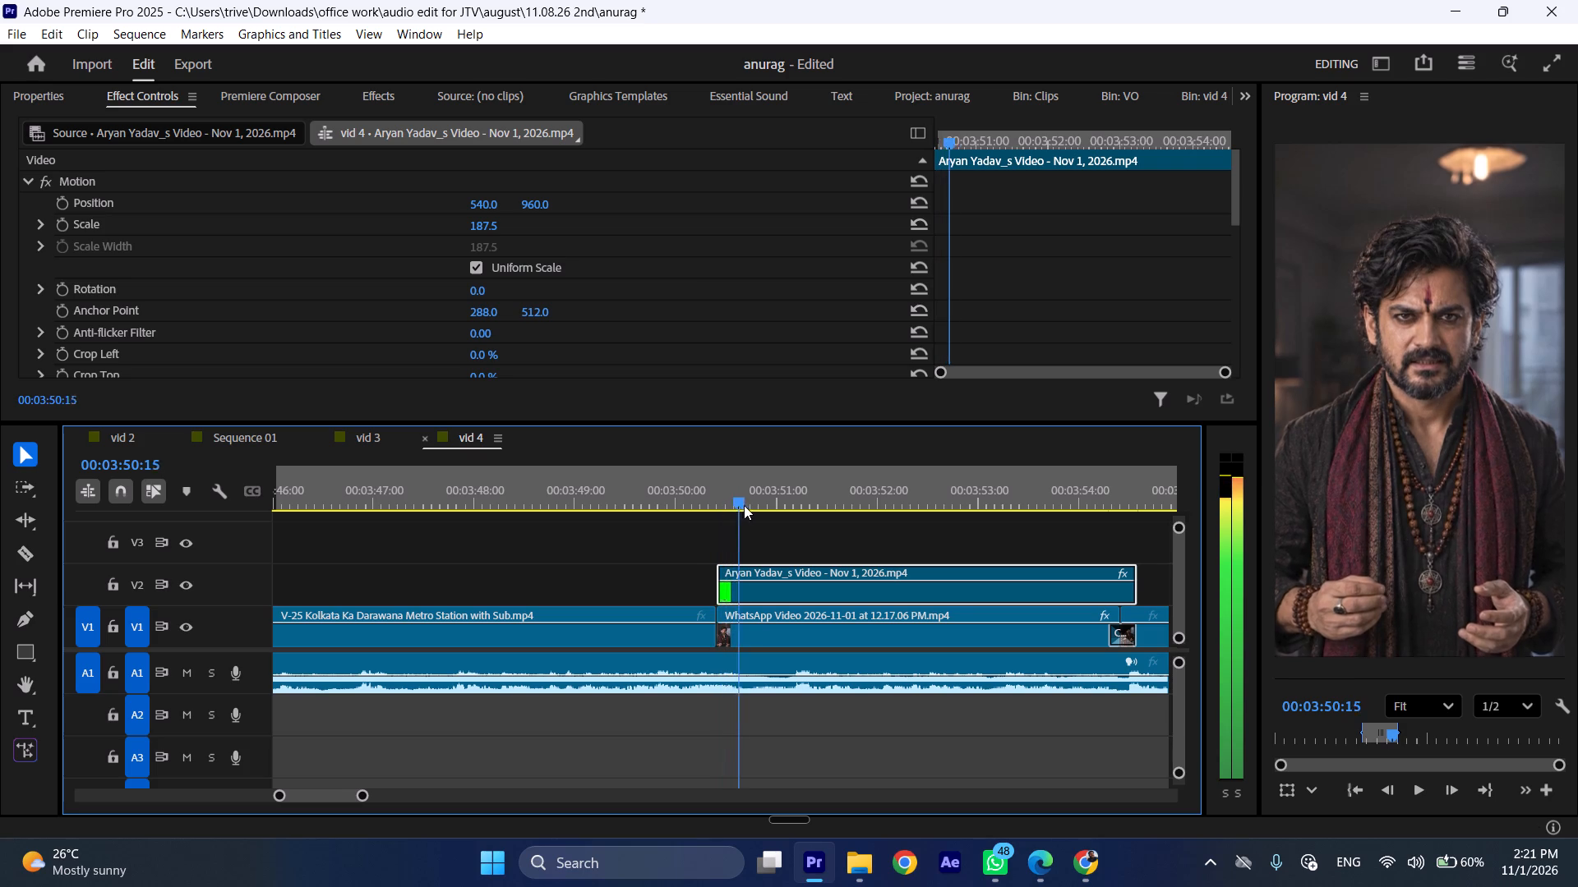
{"action": "left_click_drag", "start_coordinate": [744, 505], "coordinate": [781, 501]}
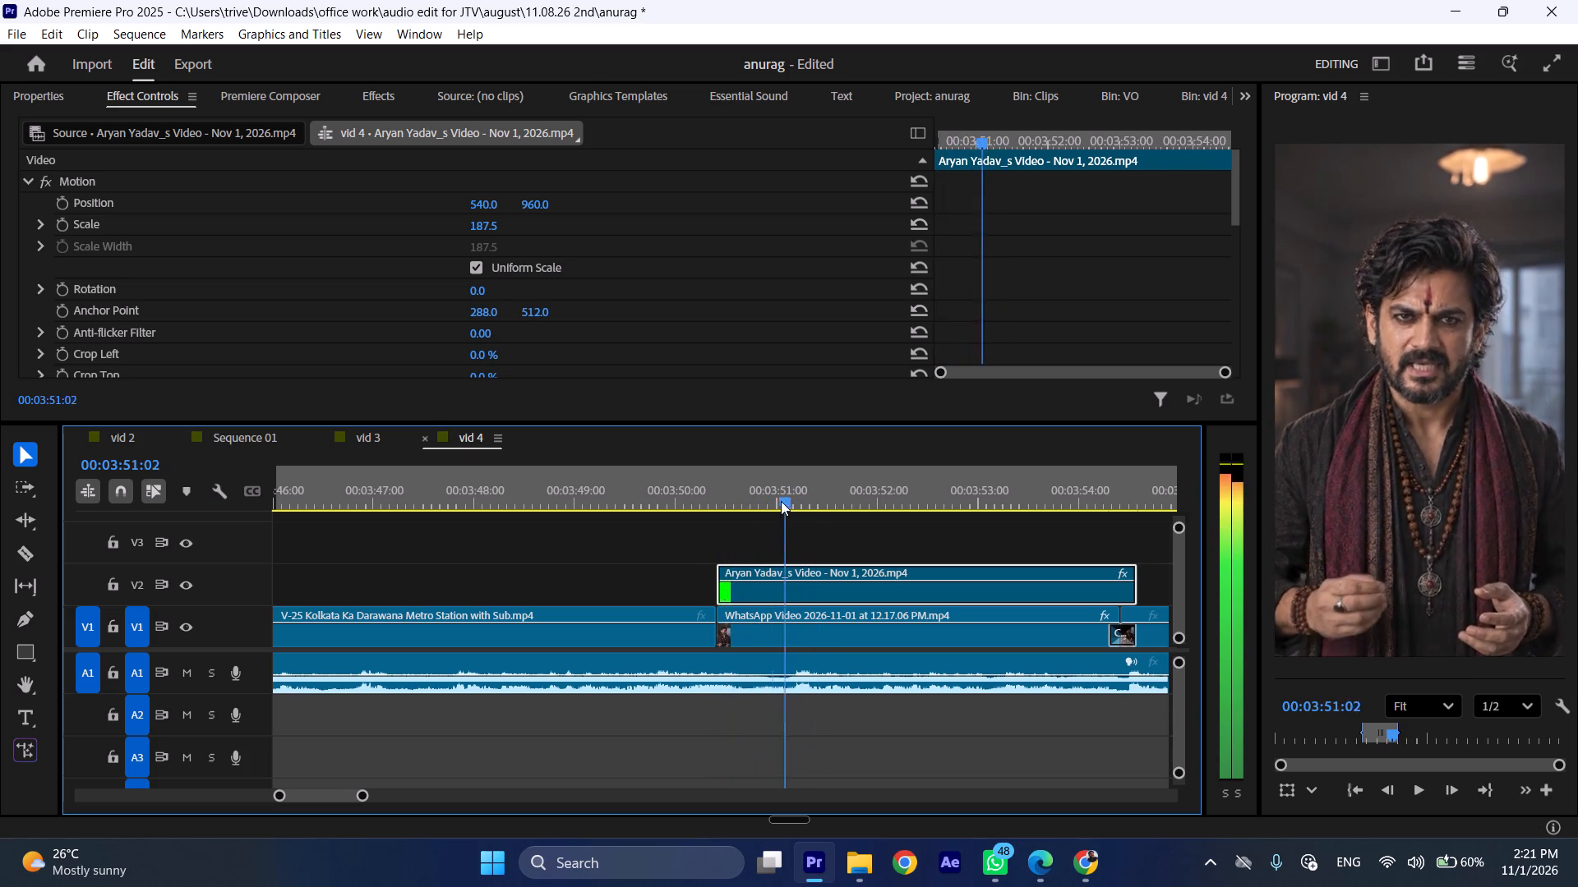
{"action": "left_click_drag", "start_coordinate": [781, 501], "coordinate": [636, 476]}
{"action": "key", "text": "space"}
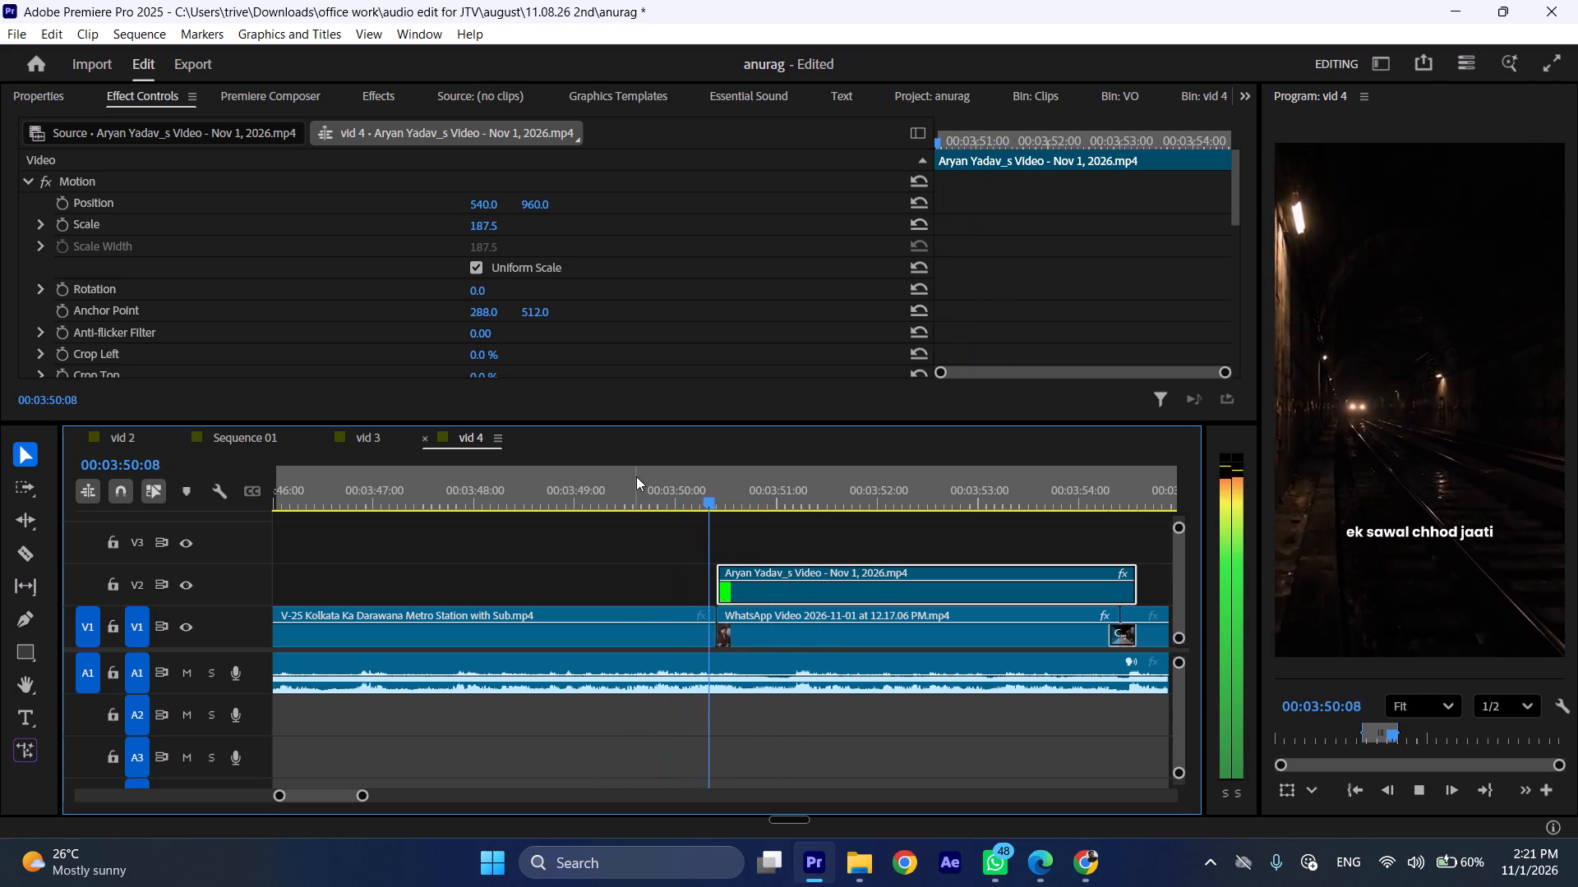
{"action": "key", "text": "space"}
{"action": "left_click_drag", "start_coordinate": [636, 476], "coordinate": [686, 481]}
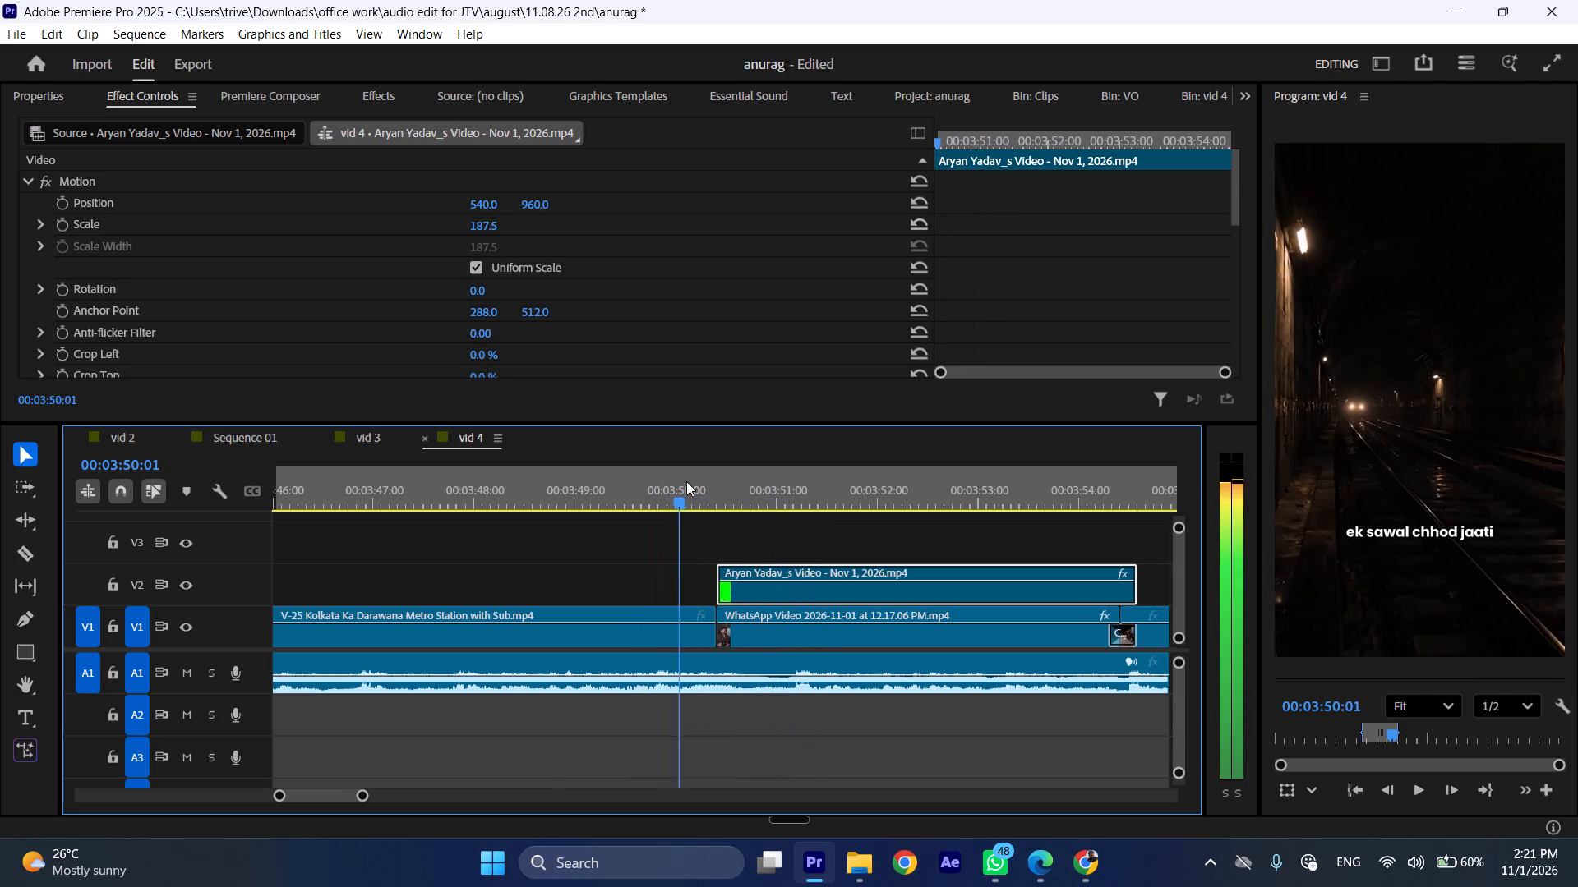
{"action": "left_click_drag", "start_coordinate": [686, 481], "coordinate": [717, 488]}
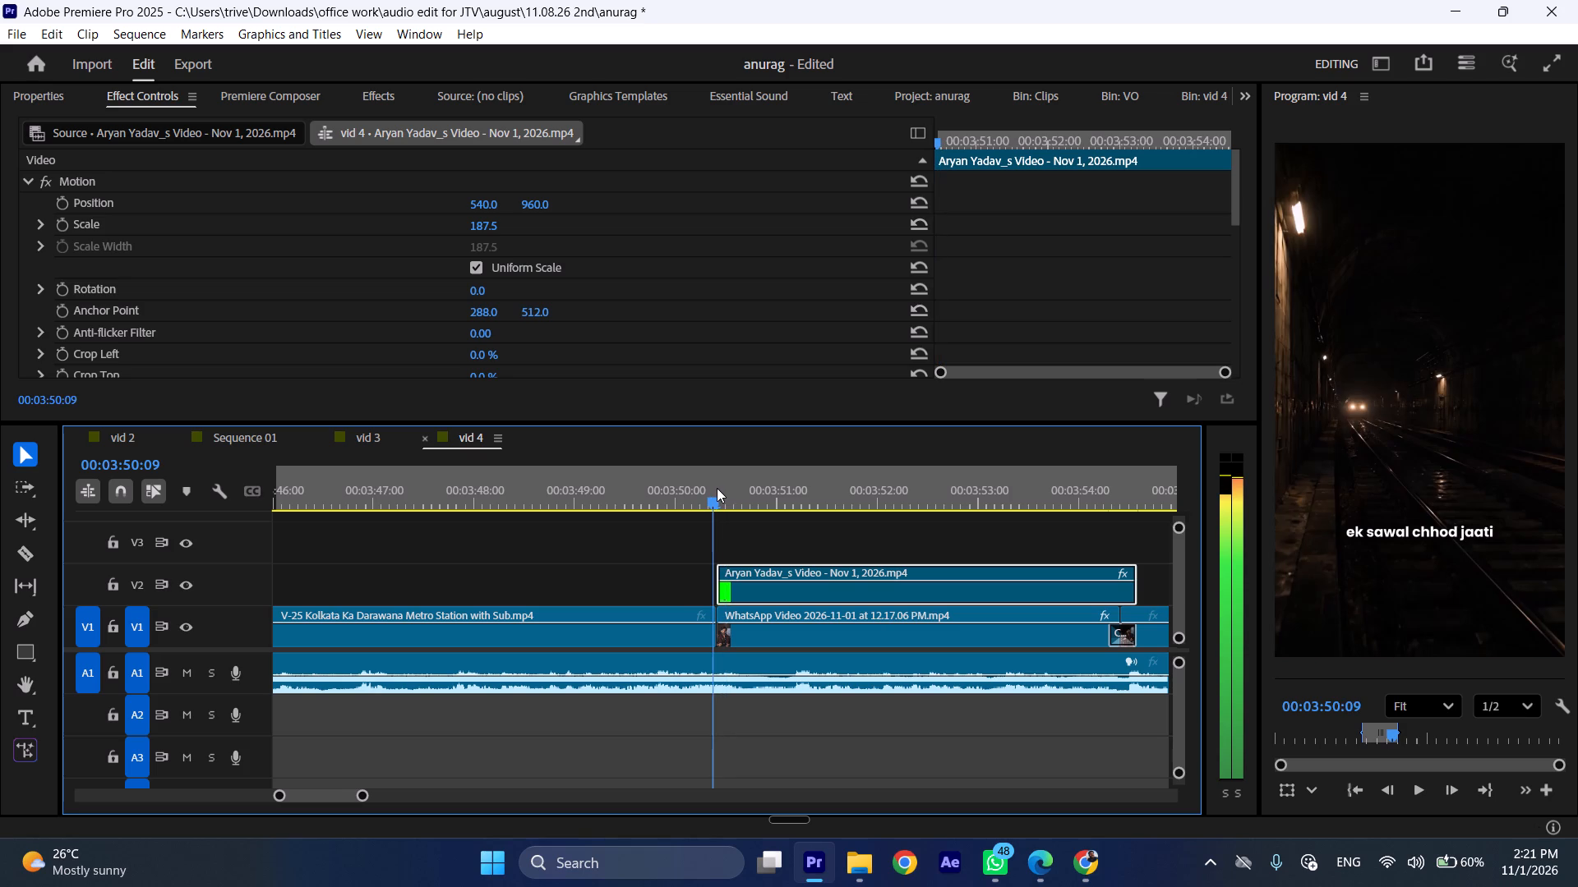
{"action": "left_click_drag", "start_coordinate": [717, 488], "coordinate": [716, 489]}
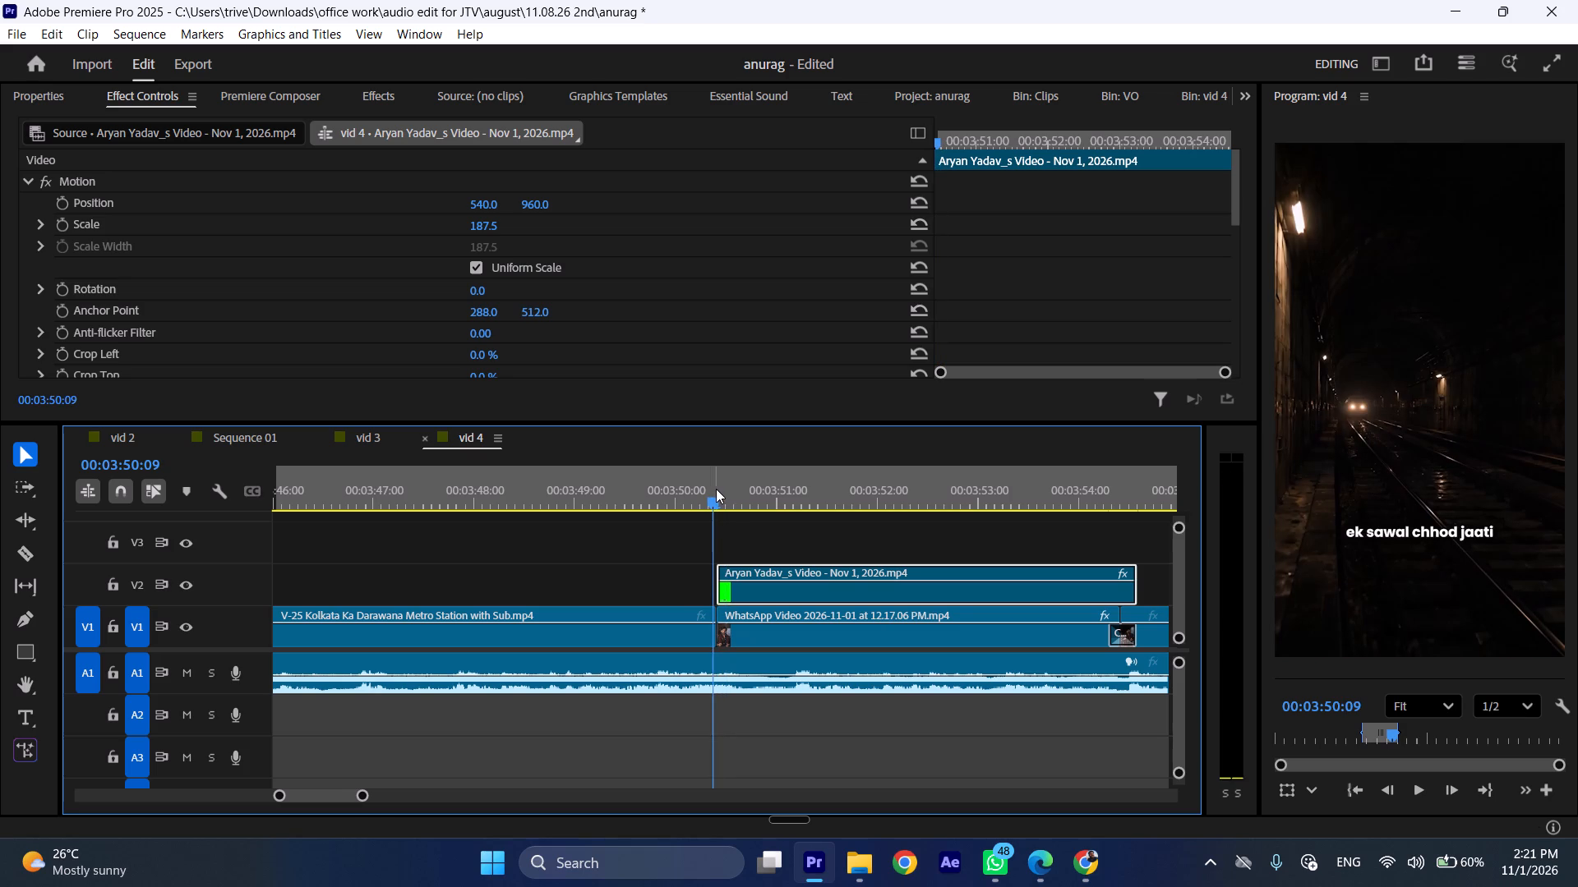
Trim the start of the second green-screen piece on V2 to 00:03:50:15.
{"action": "left_click_drag", "start_coordinate": [720, 567], "coordinate": [727, 567]}
{"action": "left_click_drag", "start_coordinate": [716, 499], "coordinate": [731, 499]}
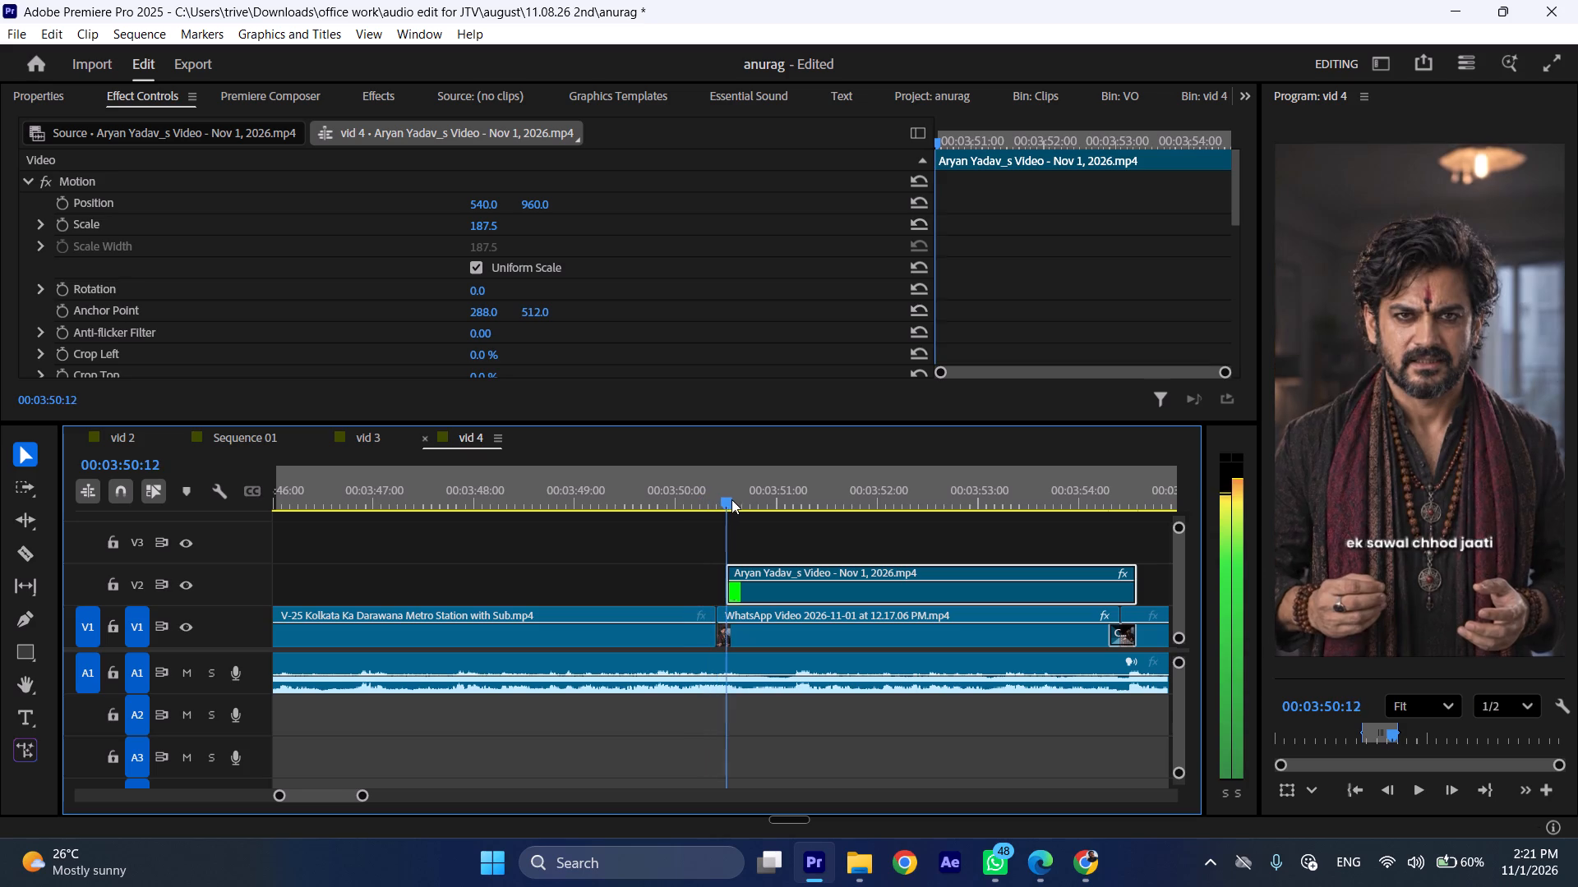
{"action": "left_click_drag", "start_coordinate": [731, 499], "coordinate": [741, 500]}
{"action": "left_click_drag", "start_coordinate": [727, 565], "coordinate": [737, 566]}
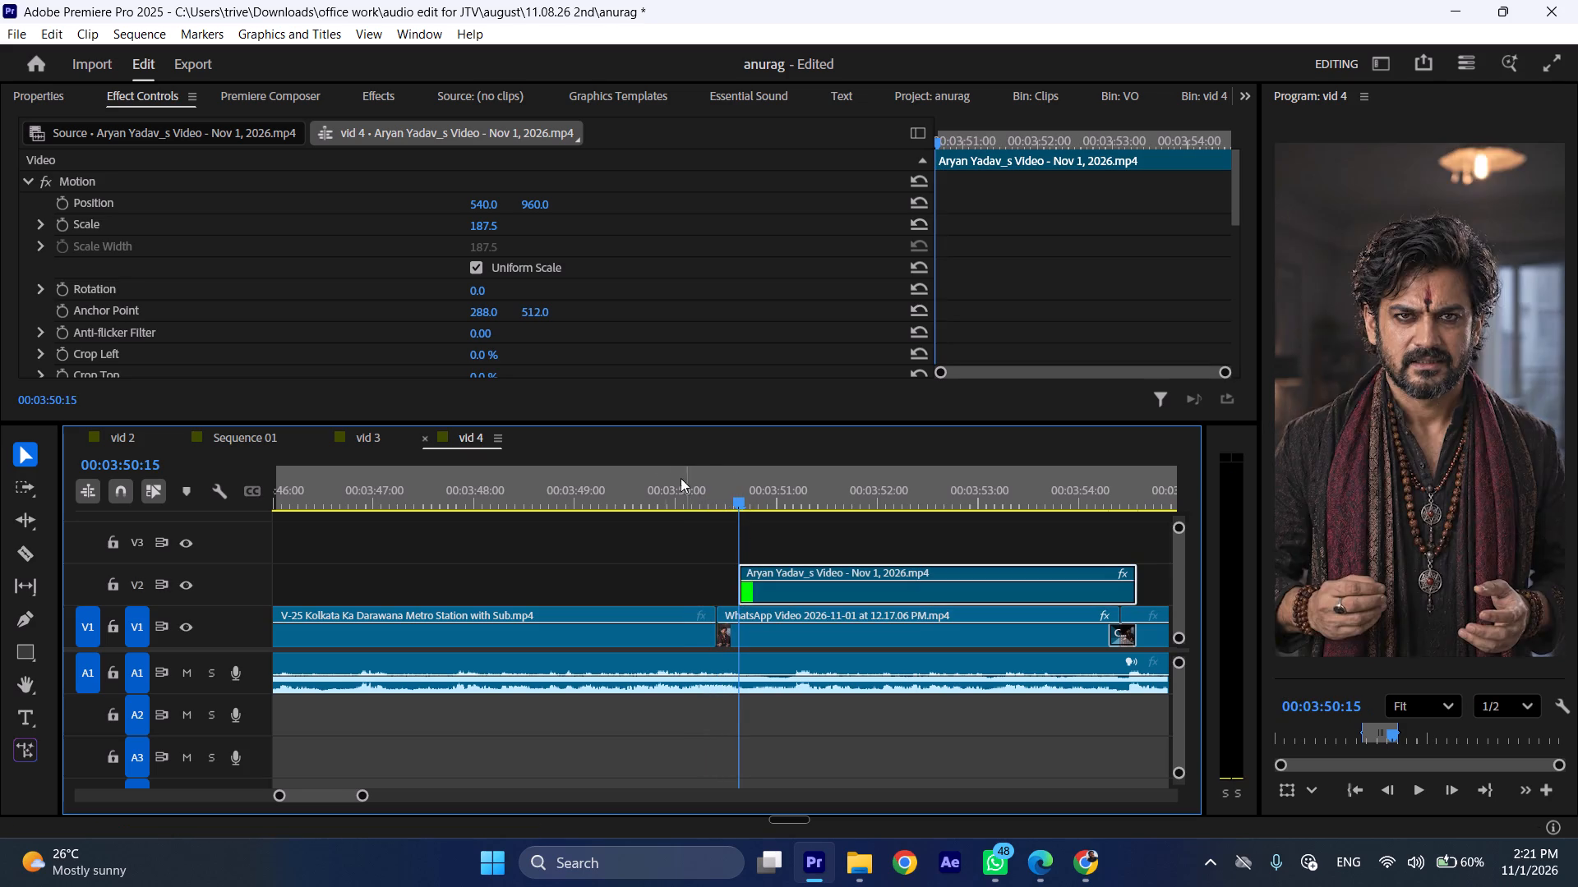
Play back the cut into the WhatsApp clip to review the captions over the trimmed second green-screen piece.
{"action": "left_click", "coordinate": [634, 474]}
{"action": "key", "text": "space"}
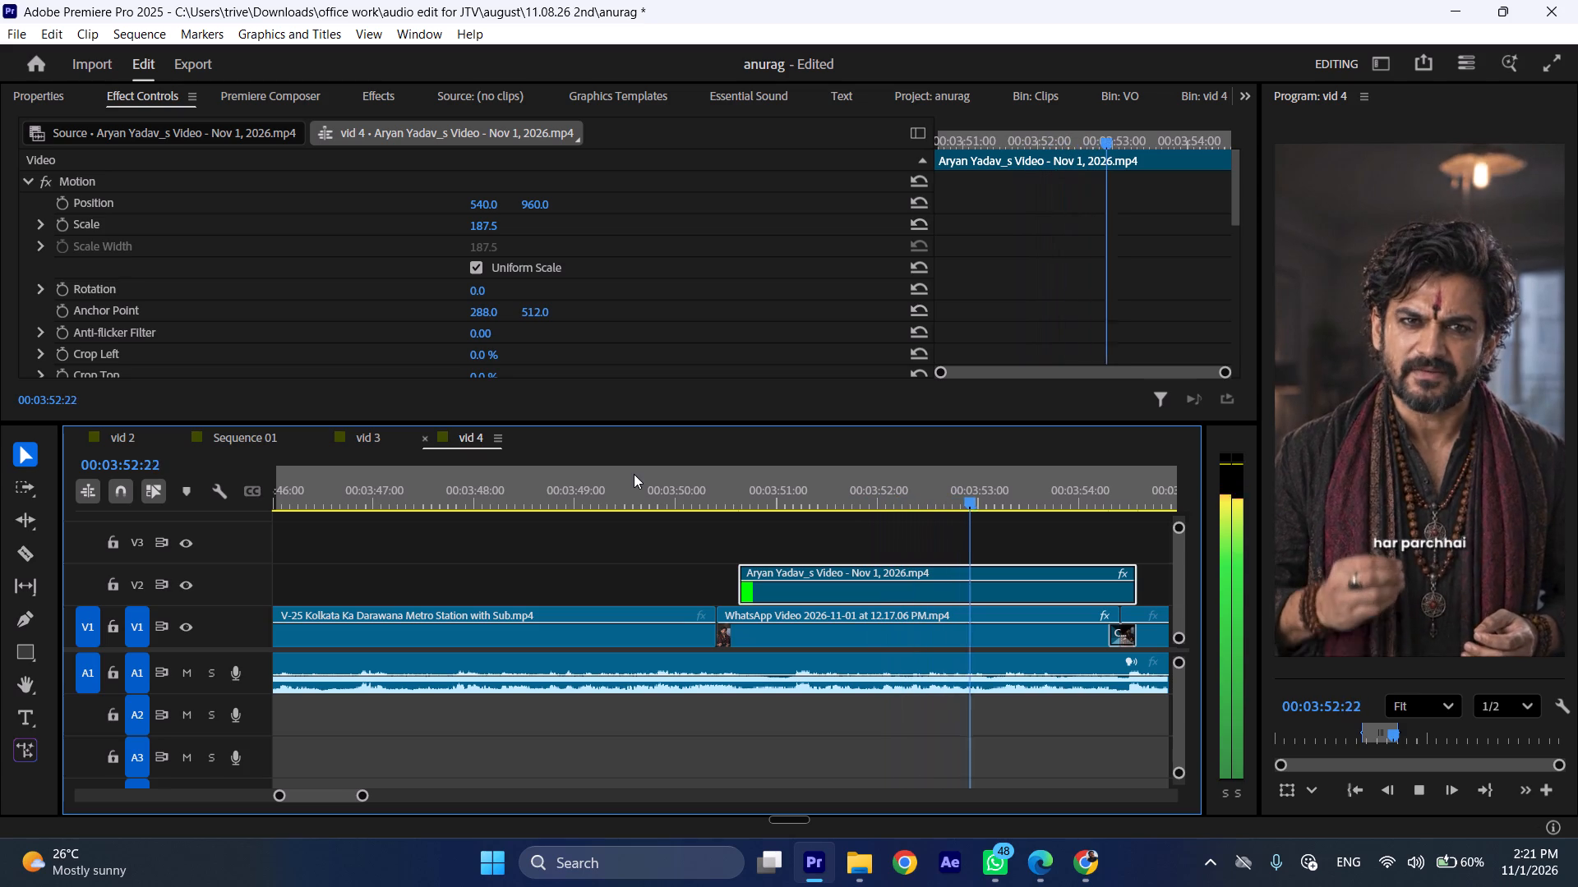
{"action": "key", "text": "space"}
Examine the captions around the cut from the first V-25 Kolkata clip to the Subway train clip, frame by frame.
{"action": "key", "text": "ctrl+shift+x"}
{"action": "key", "text": "ctrl+shift+x"}
{"action": "key", "text": "ctrl+shift+x"}
{"action": "key", "text": "ctrl+shift+x"}
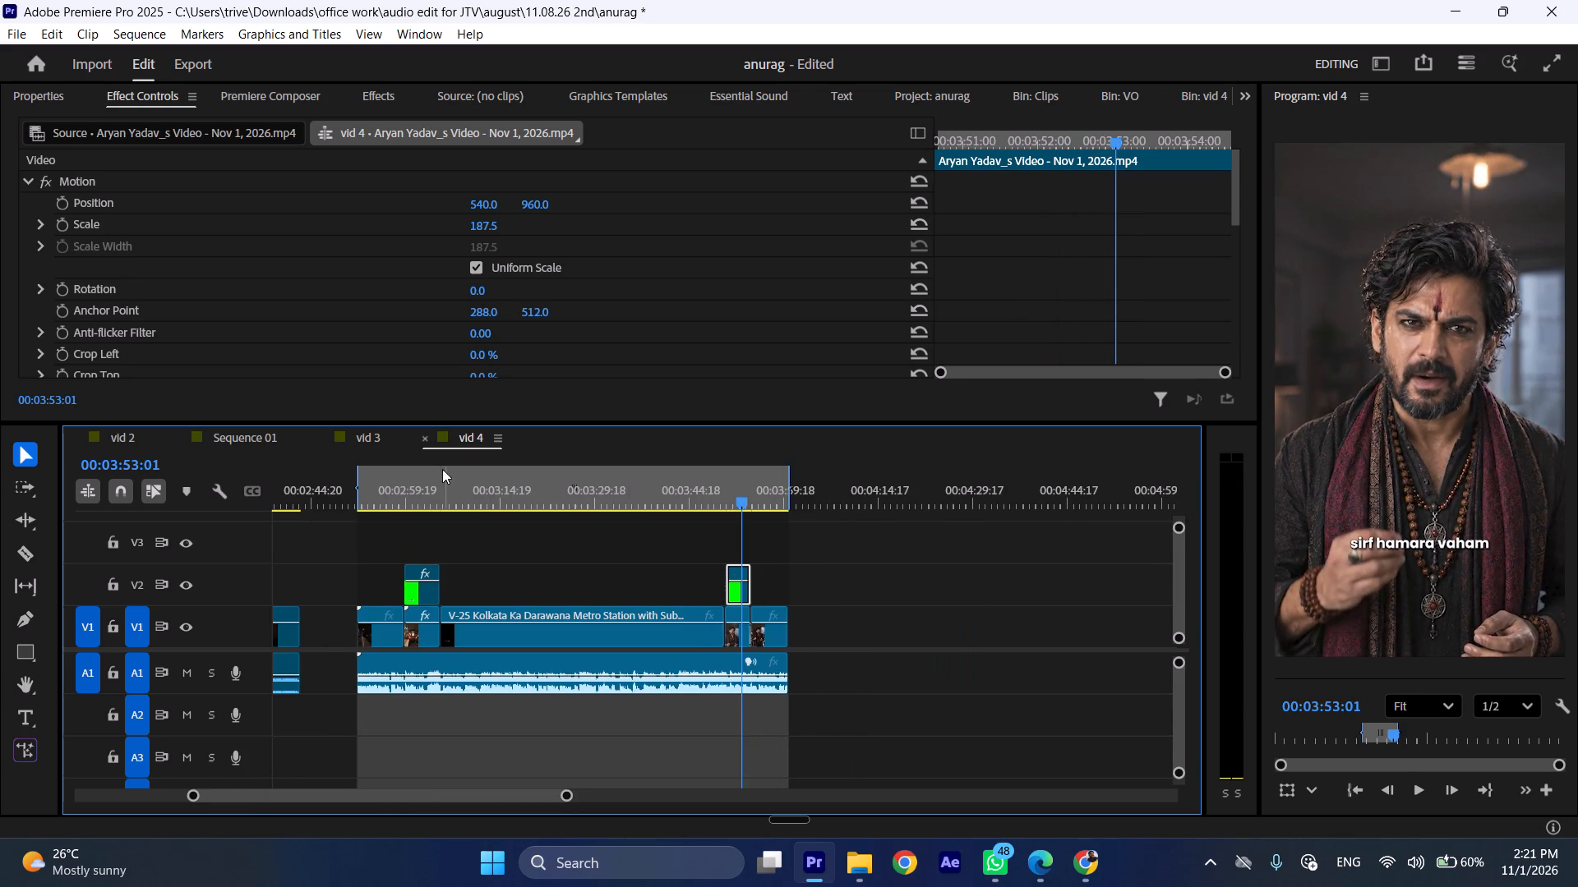
{"action": "left_click_drag", "start_coordinate": [401, 483], "coordinate": [408, 487]}
{"action": "key", "text": "ctrl+shift+c"}
{"action": "key", "text": "ctrl+shift+c"}
{"action": "key", "text": "ctrl+shift+c"}
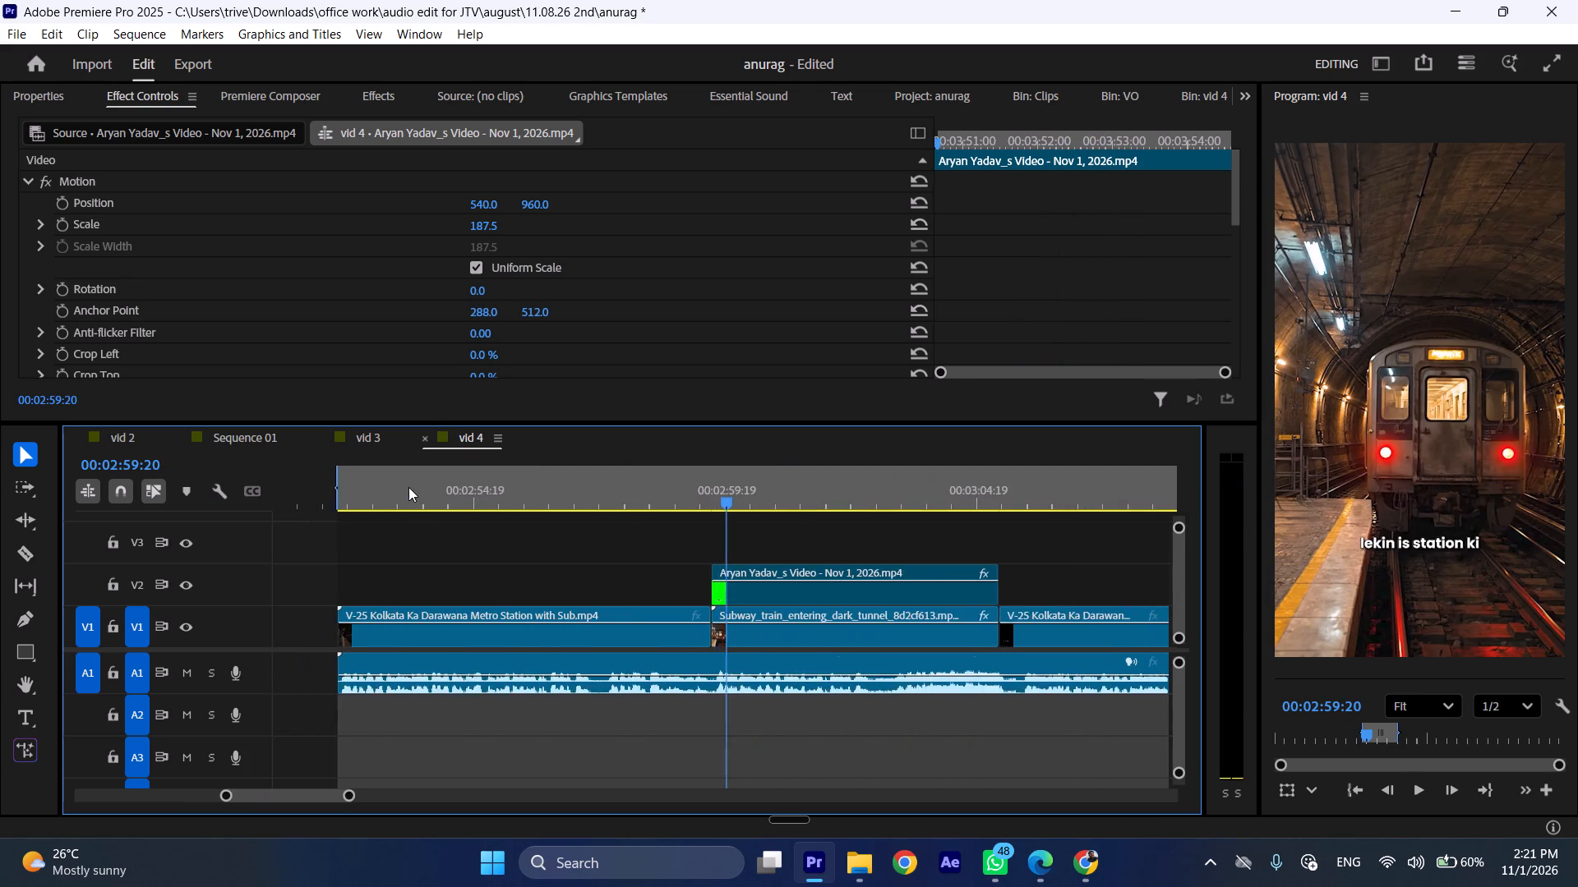
{"action": "key", "text": "ctrl+shift+c"}
{"action": "key", "text": "ctrl+shift+c"}
{"action": "key", "text": "ctrl+shift+c"}
{"action": "left_click_drag", "start_coordinate": [467, 494], "coordinate": [551, 505]}
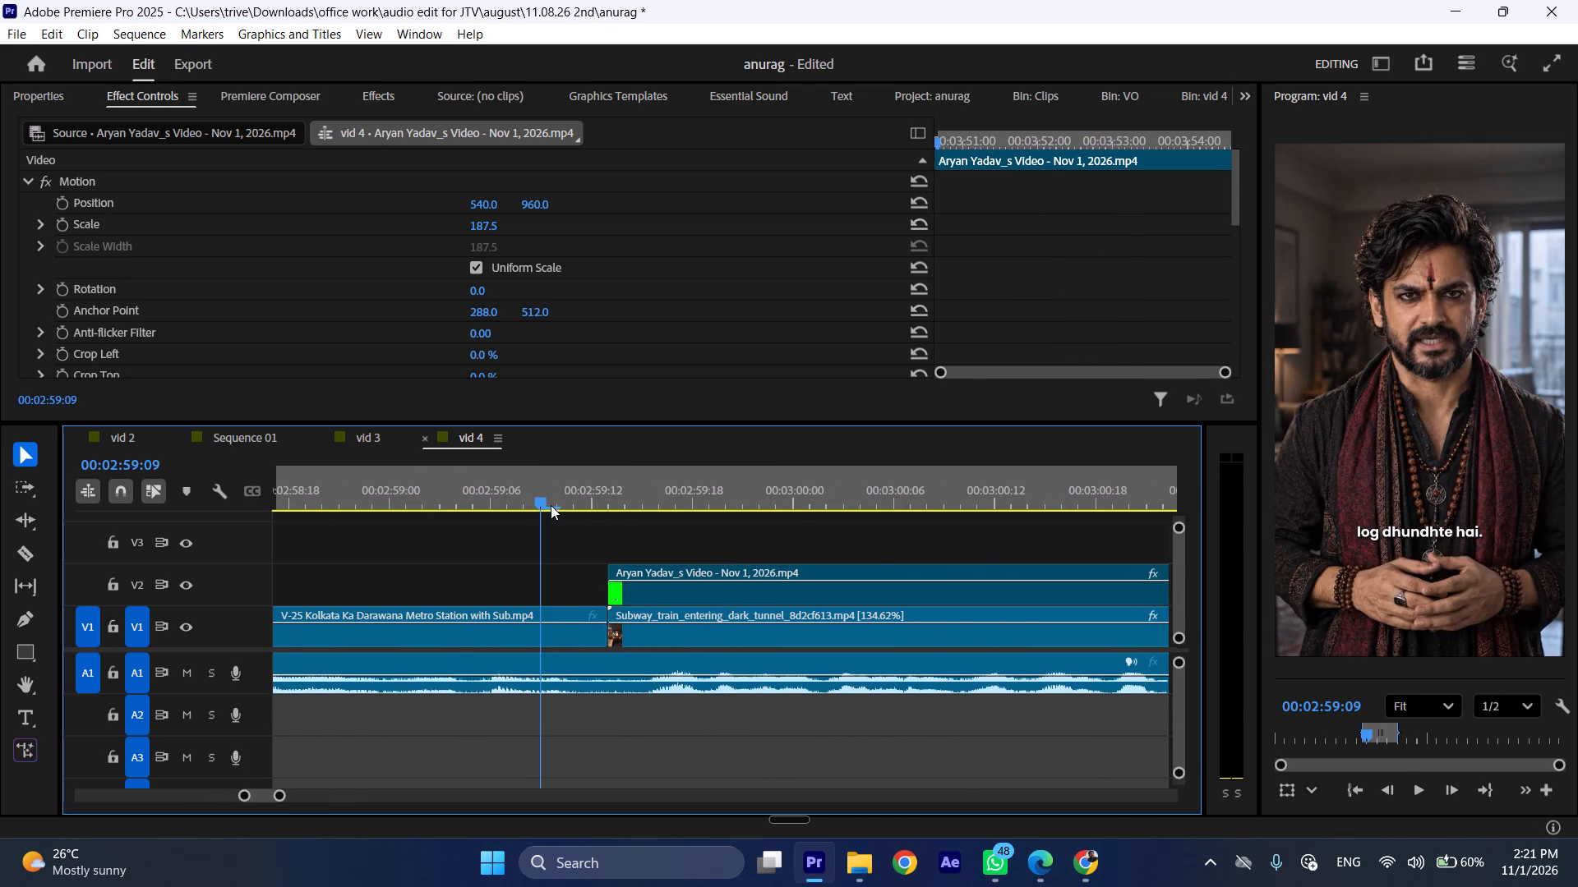
{"action": "left_click_drag", "start_coordinate": [551, 505], "coordinate": [595, 505]}
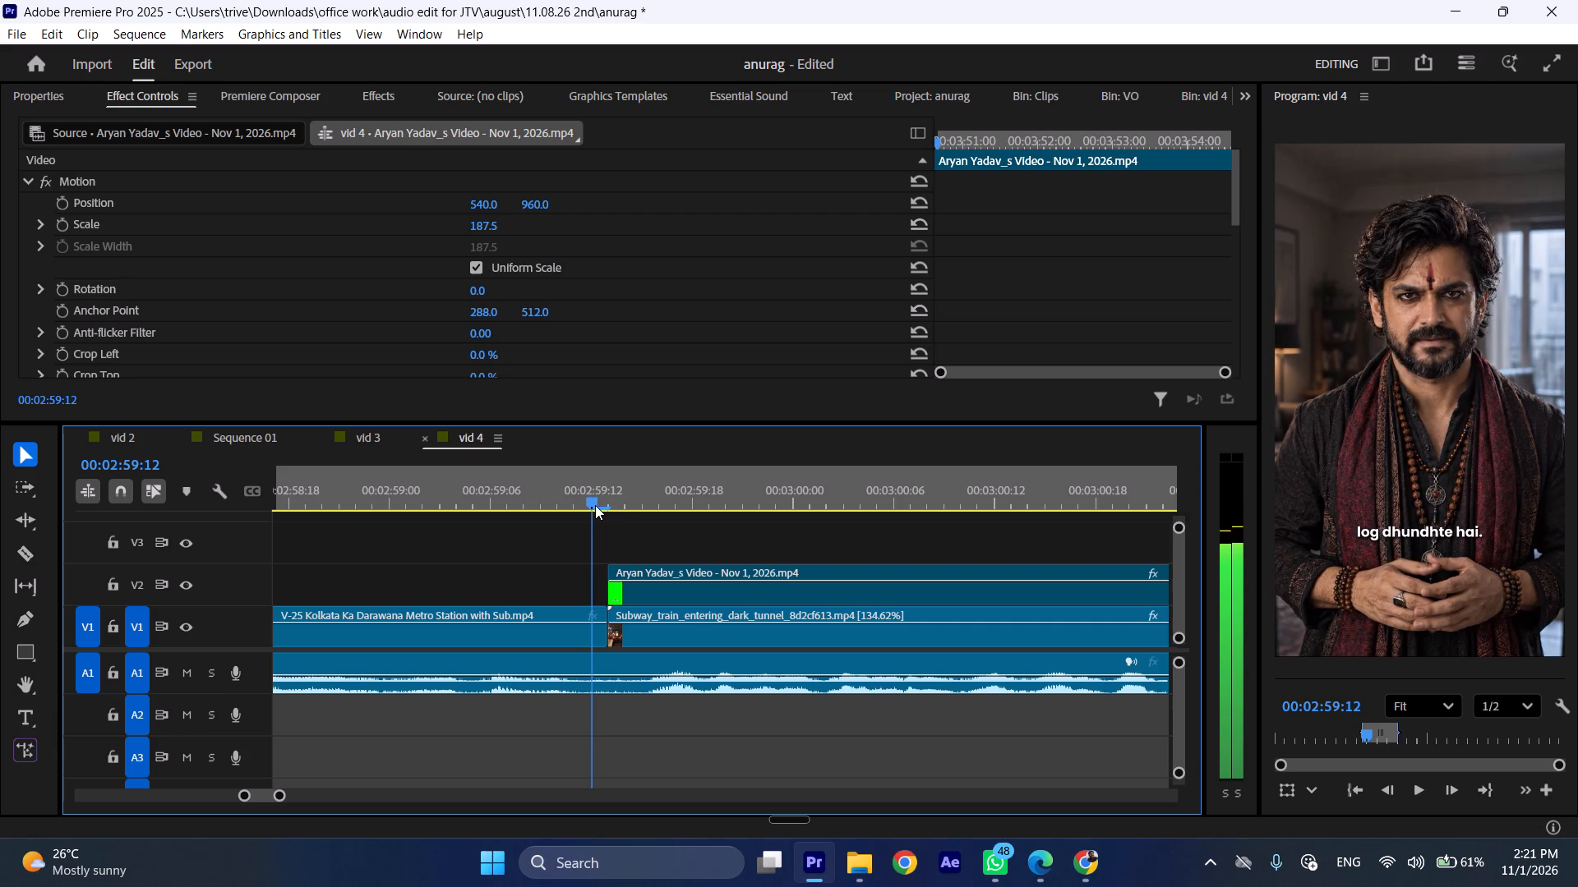
{"action": "left_click_drag", "start_coordinate": [595, 505], "coordinate": [600, 505]}
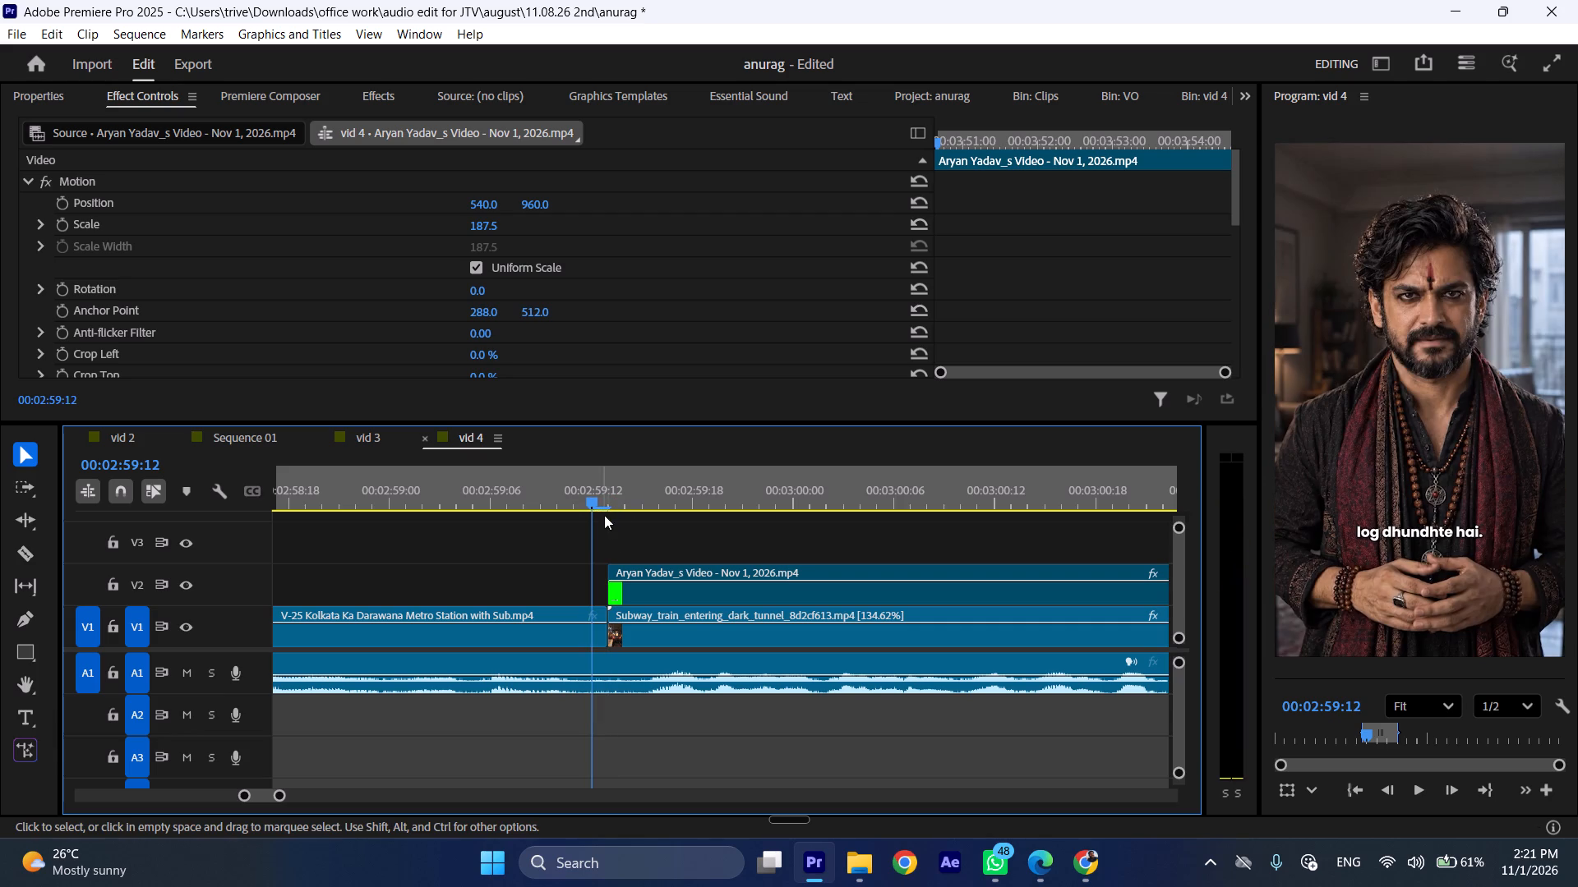
{"action": "left_click_drag", "start_coordinate": [594, 490], "coordinate": [597, 490]}
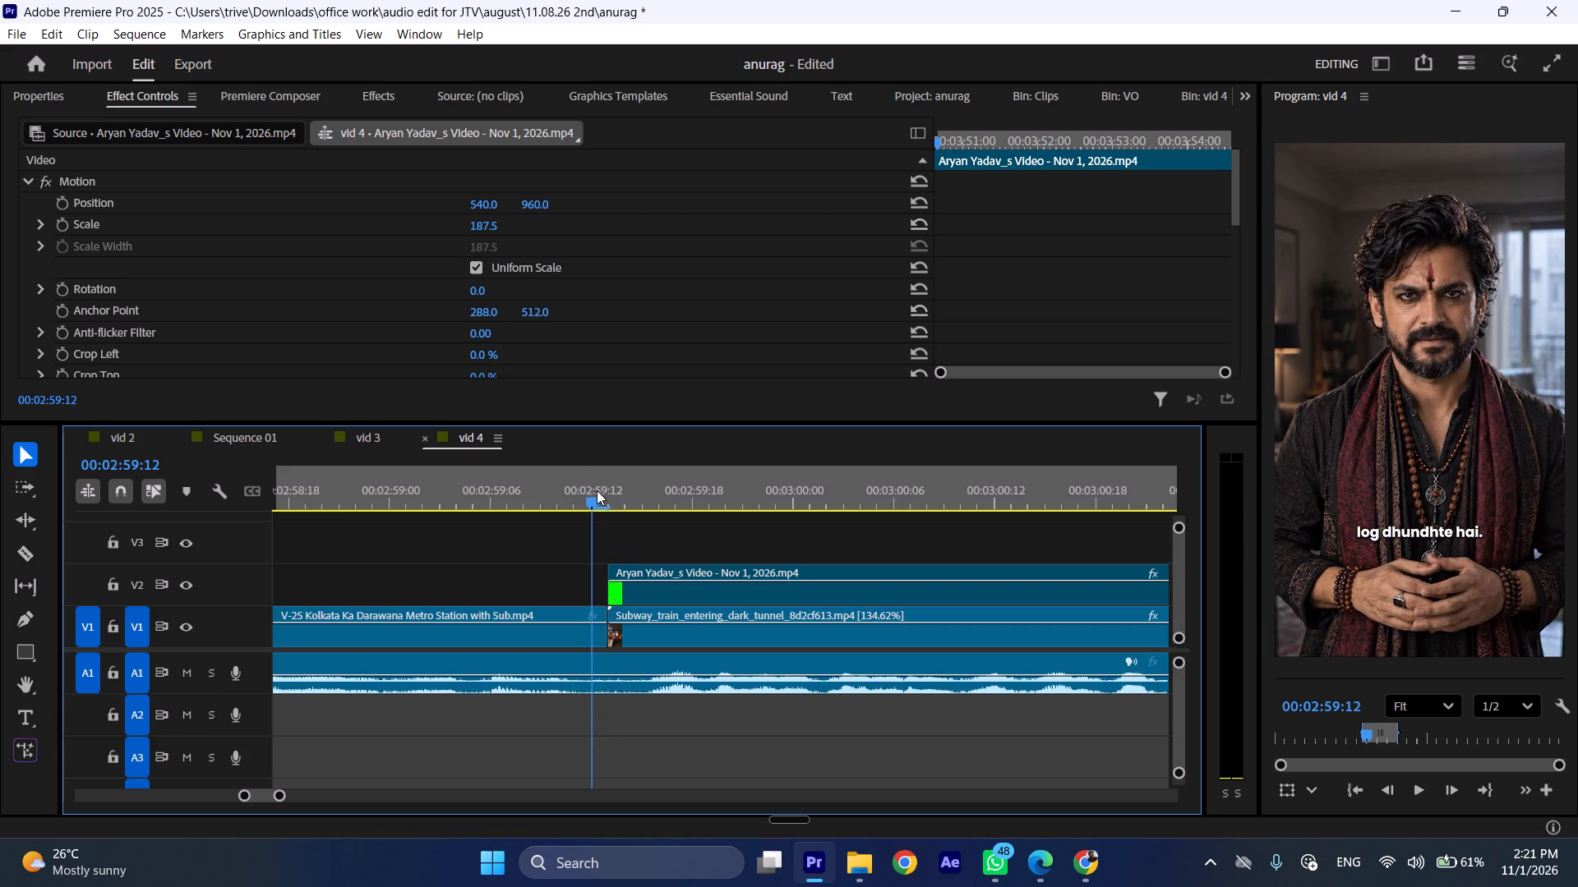
{"action": "left_click_drag", "start_coordinate": [597, 490], "coordinate": [607, 491]}
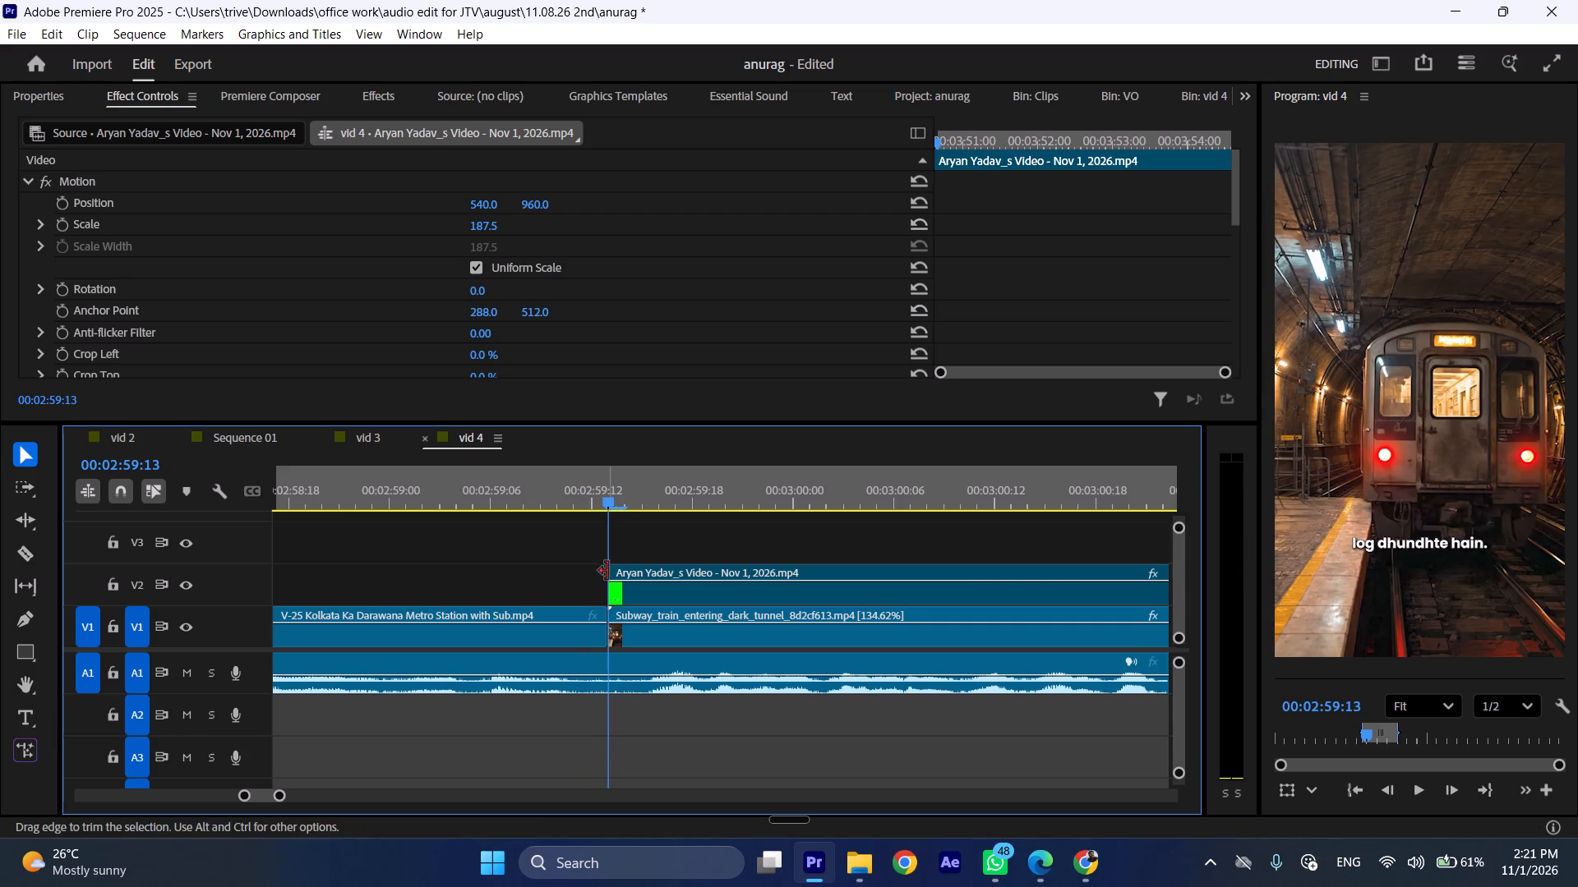
Trim the start of the first green-screen piece on V2 to about 00:02:59:18.
{"action": "left_click_drag", "start_coordinate": [617, 571], "coordinate": [635, 569]}
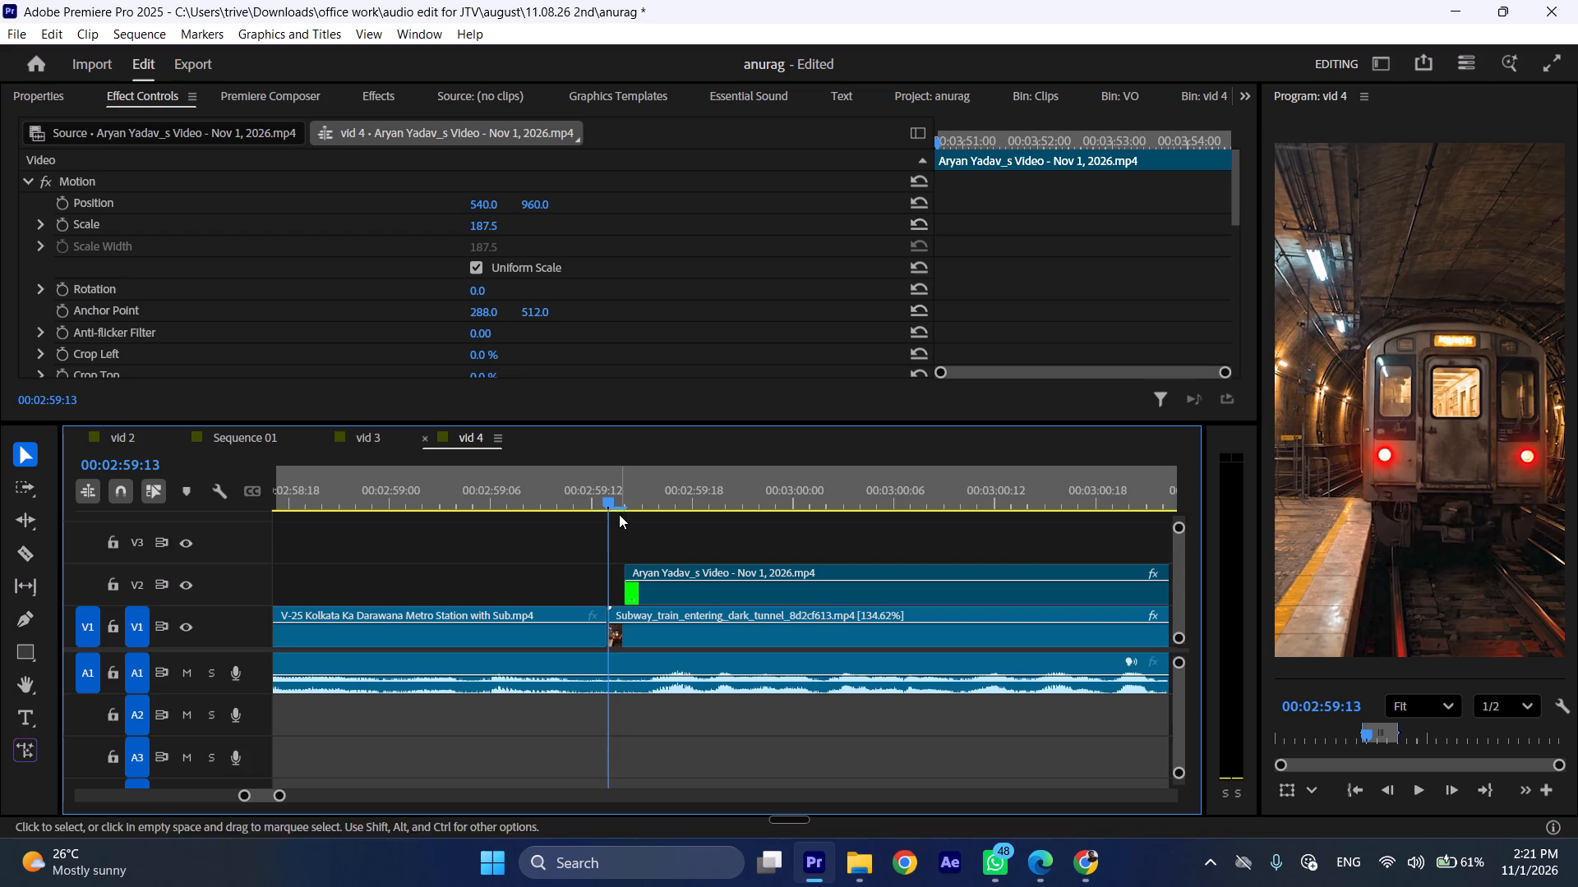
{"action": "left_click_drag", "start_coordinate": [612, 502], "coordinate": [634, 503]}
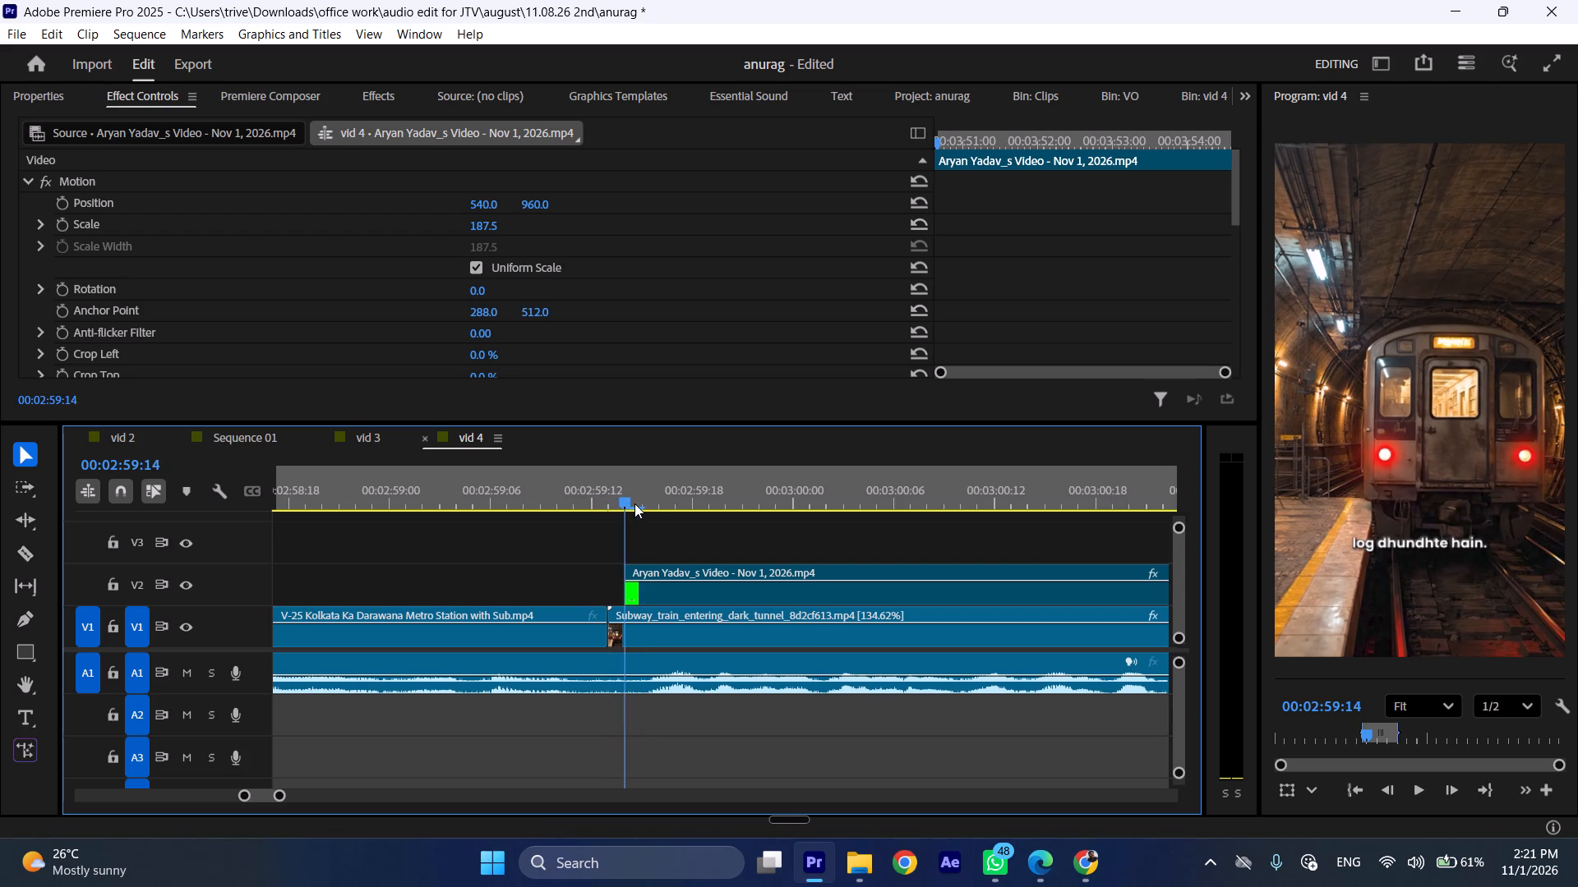
{"action": "left_click_drag", "start_coordinate": [634, 503], "coordinate": [595, 508]}
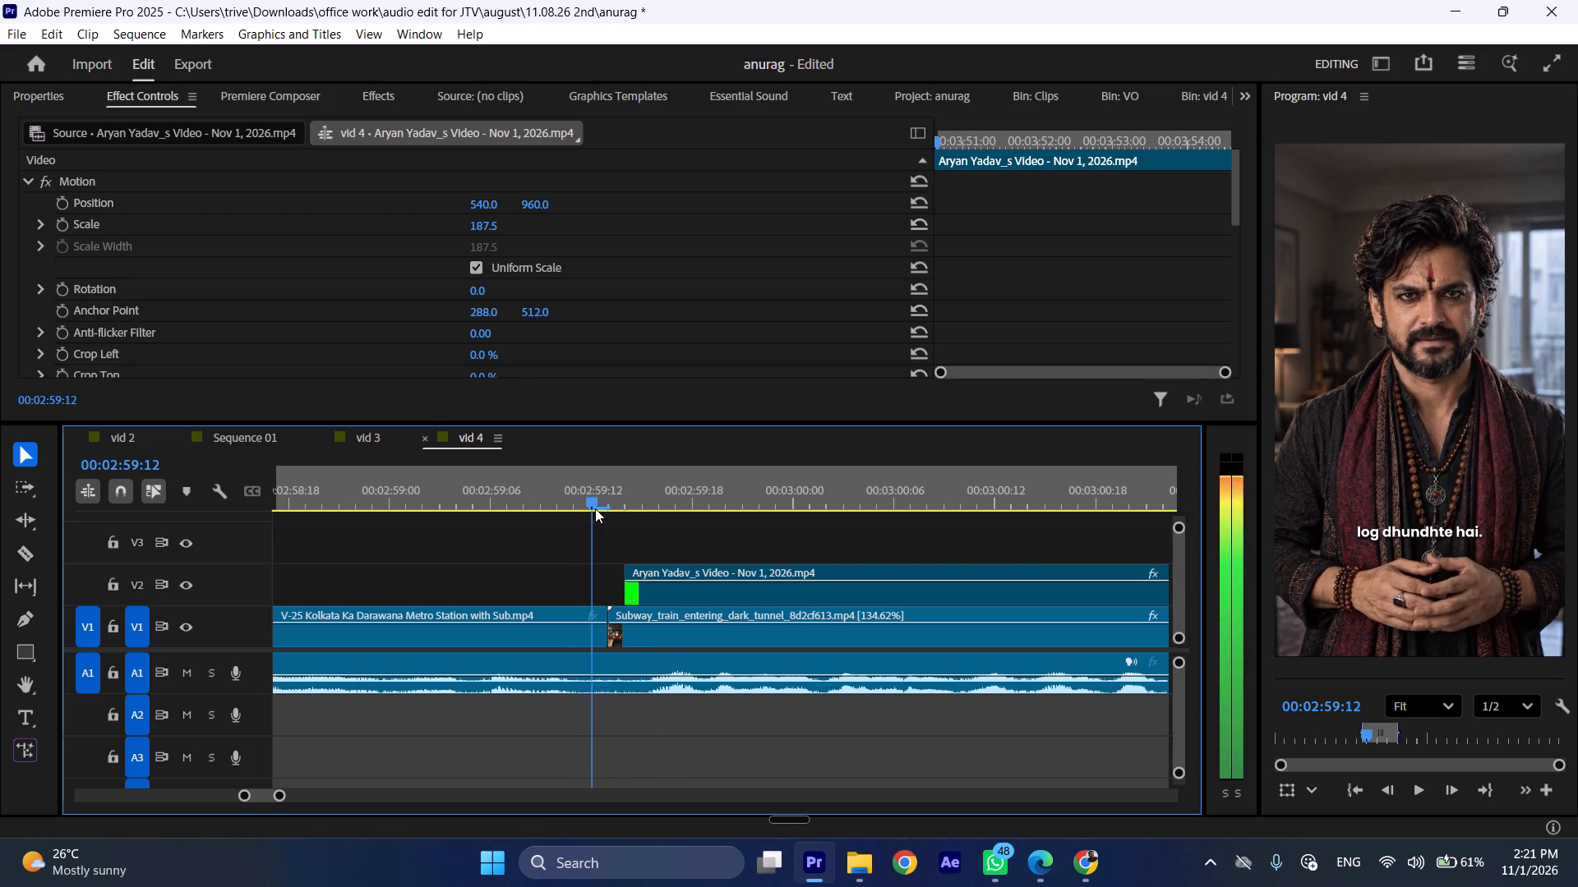
{"action": "left_click_drag", "start_coordinate": [595, 508], "coordinate": [654, 518]}
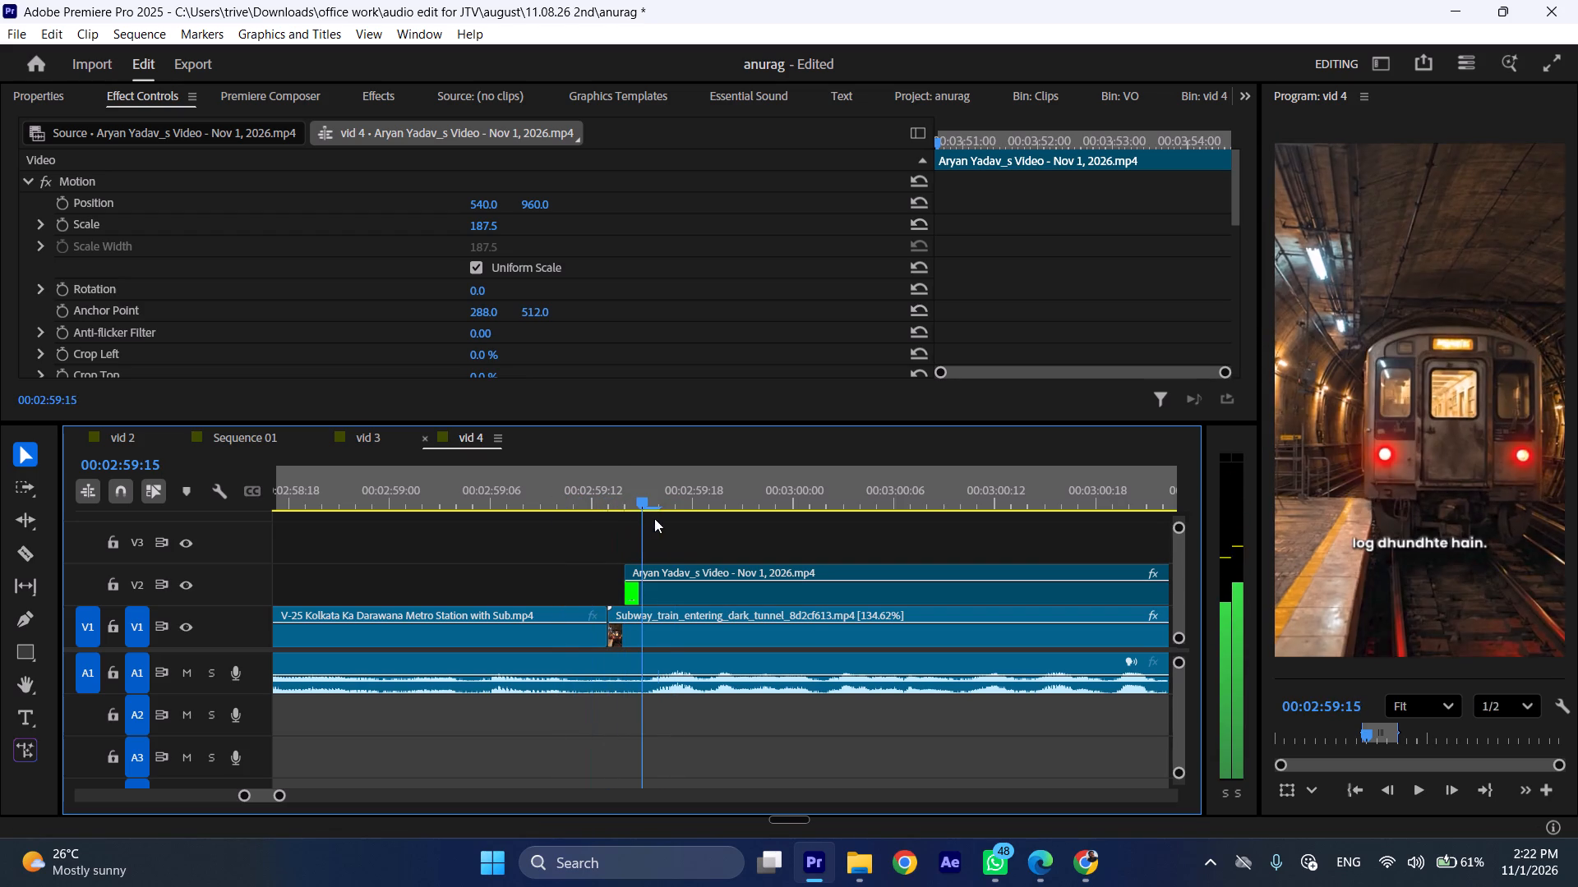
{"action": "left_click_drag", "start_coordinate": [654, 518], "coordinate": [709, 526]}
{"action": "left_click_drag", "start_coordinate": [629, 573], "coordinate": [694, 573]}
Play back the transition into the Subway train clip to review the captions around the trimmed first green-screen piece.
{"action": "left_click_drag", "start_coordinate": [708, 502], "coordinate": [531, 501]}
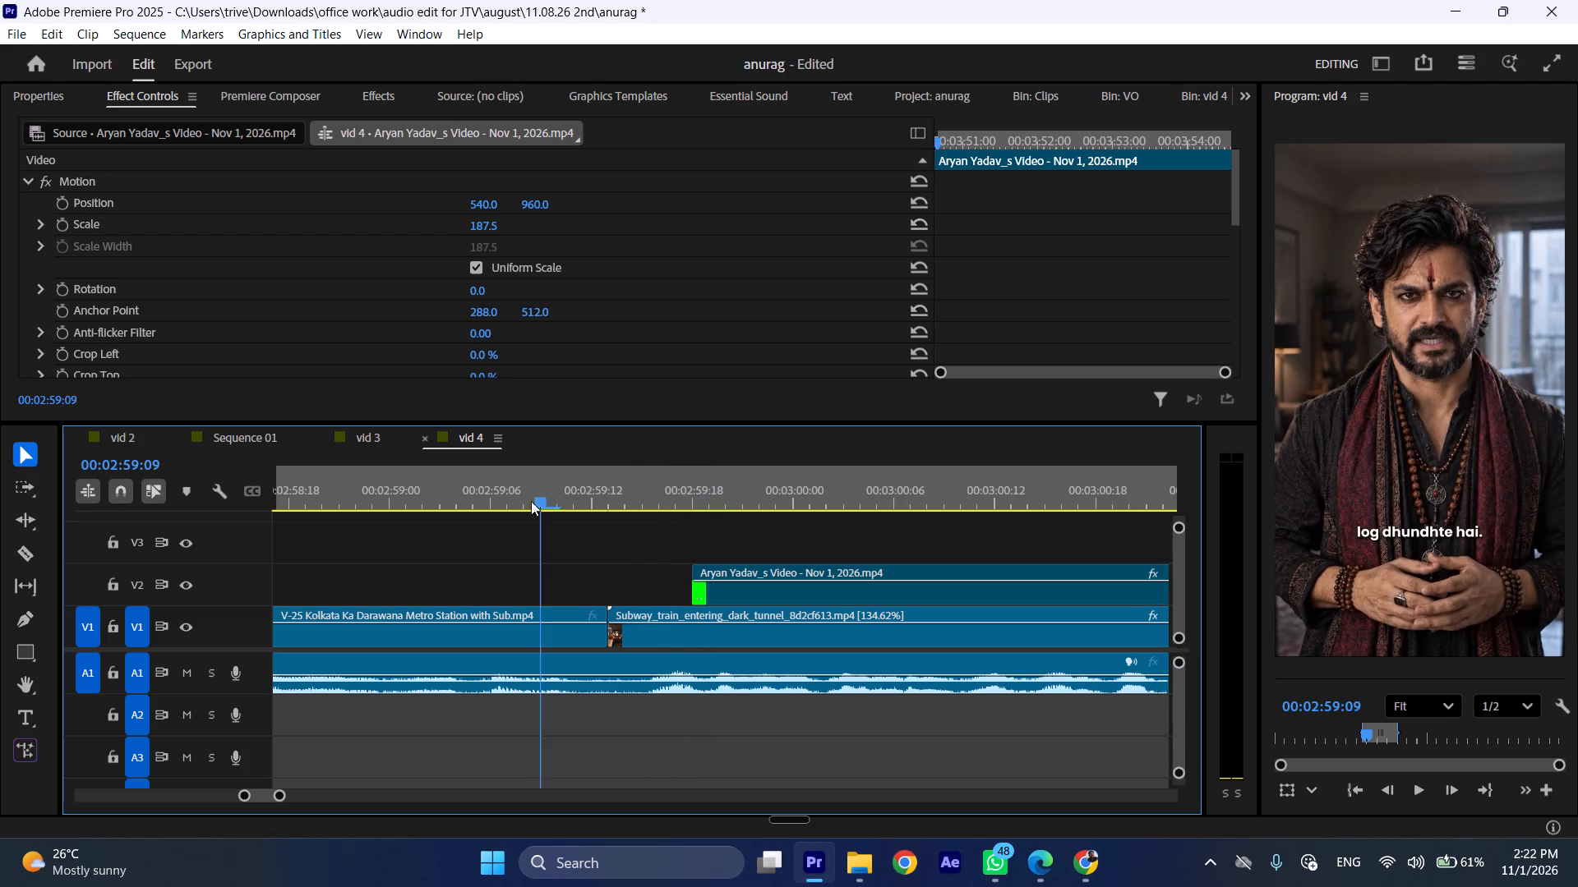
{"action": "left_click_drag", "start_coordinate": [531, 501], "coordinate": [496, 501]}
{"action": "key", "text": "space"}
{"action": "left_click", "coordinate": [496, 501]}
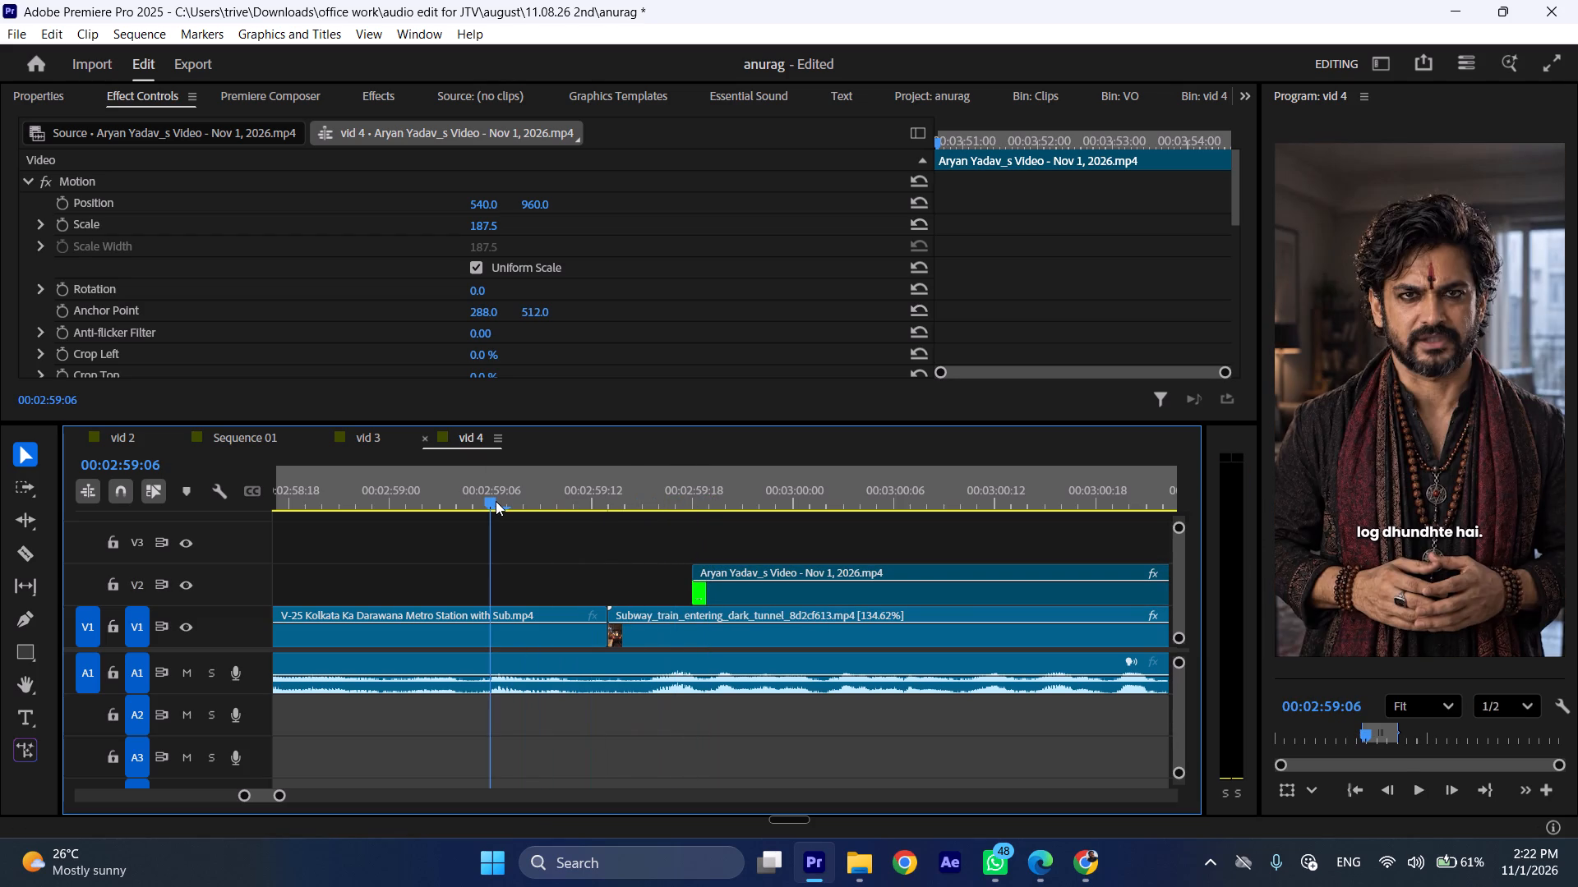
{"action": "key", "text": "ctrl+shift+x"}
{"action": "key", "text": "ctrl+shift+x"}
{"action": "left_click", "coordinate": [601, 495]}
{"action": "key", "text": "space"}
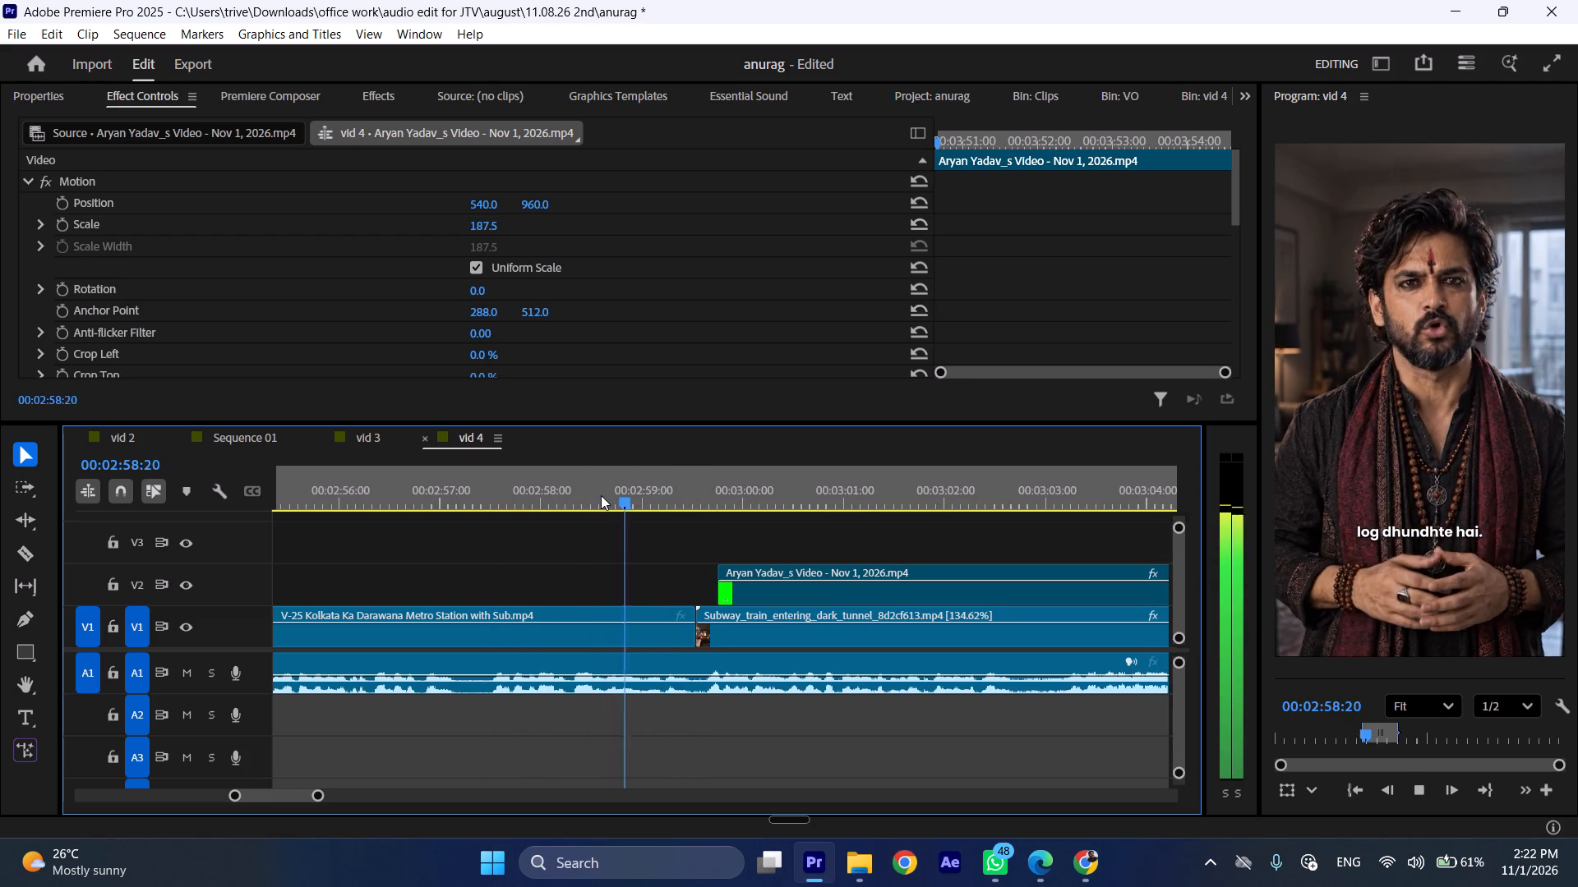
{"action": "left_click", "coordinate": [601, 495]}
{"action": "key", "text": "space"}
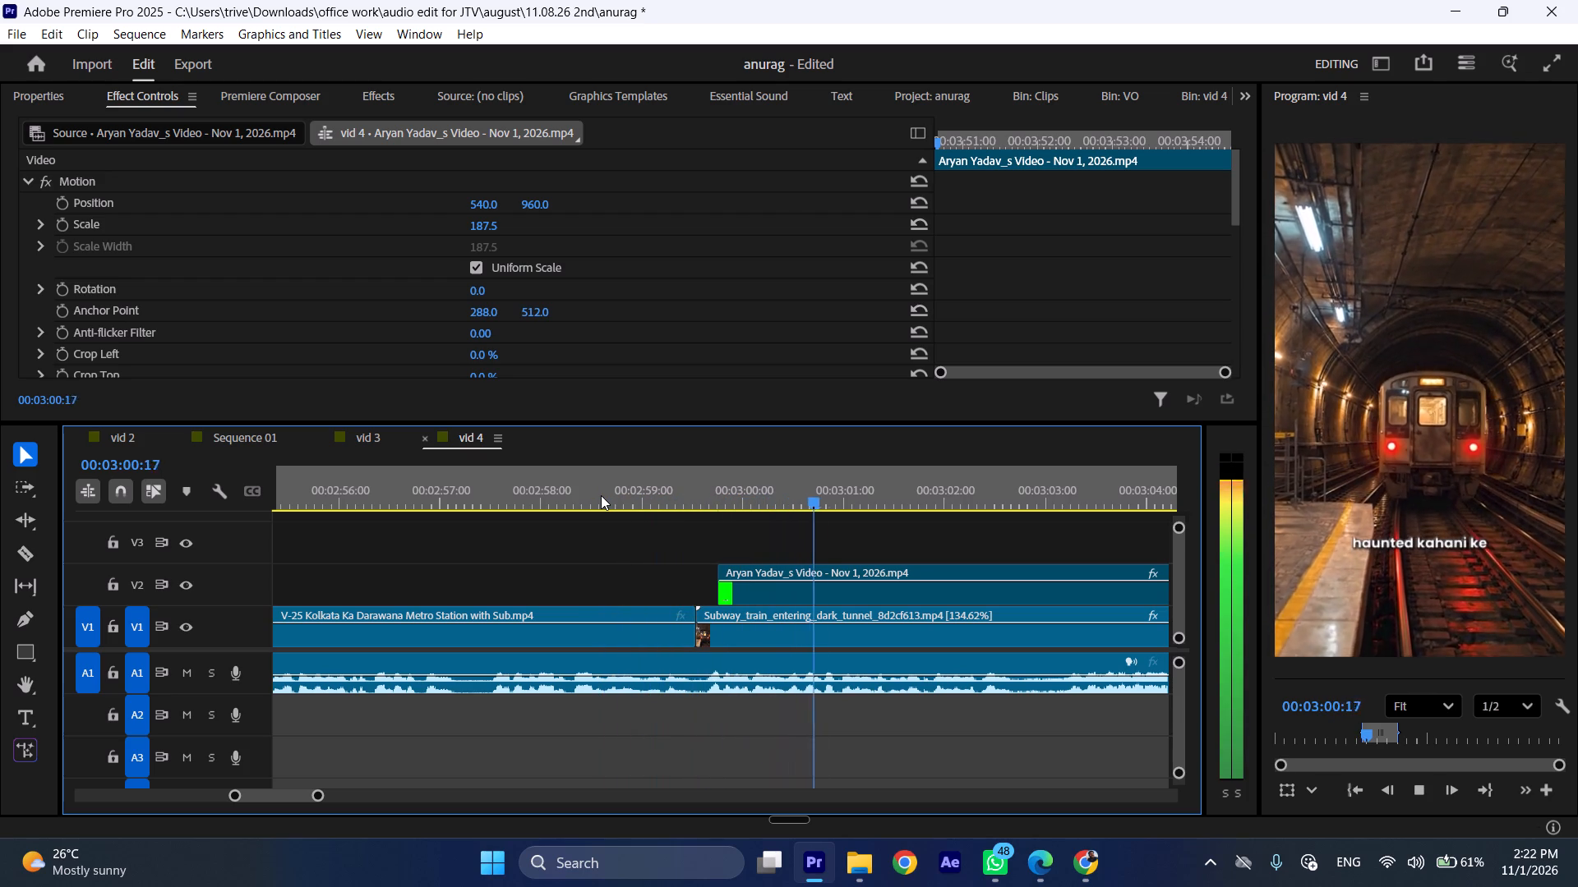
{"action": "key", "text": "space"}
Select all clips of the V-25 Kolkata section, including both green-screen pieces and the audio, and mark them as the in/out range.
{"action": "key", "text": "ctrl+shift+x"}
{"action": "key", "text": "ctrl+shift+x"}
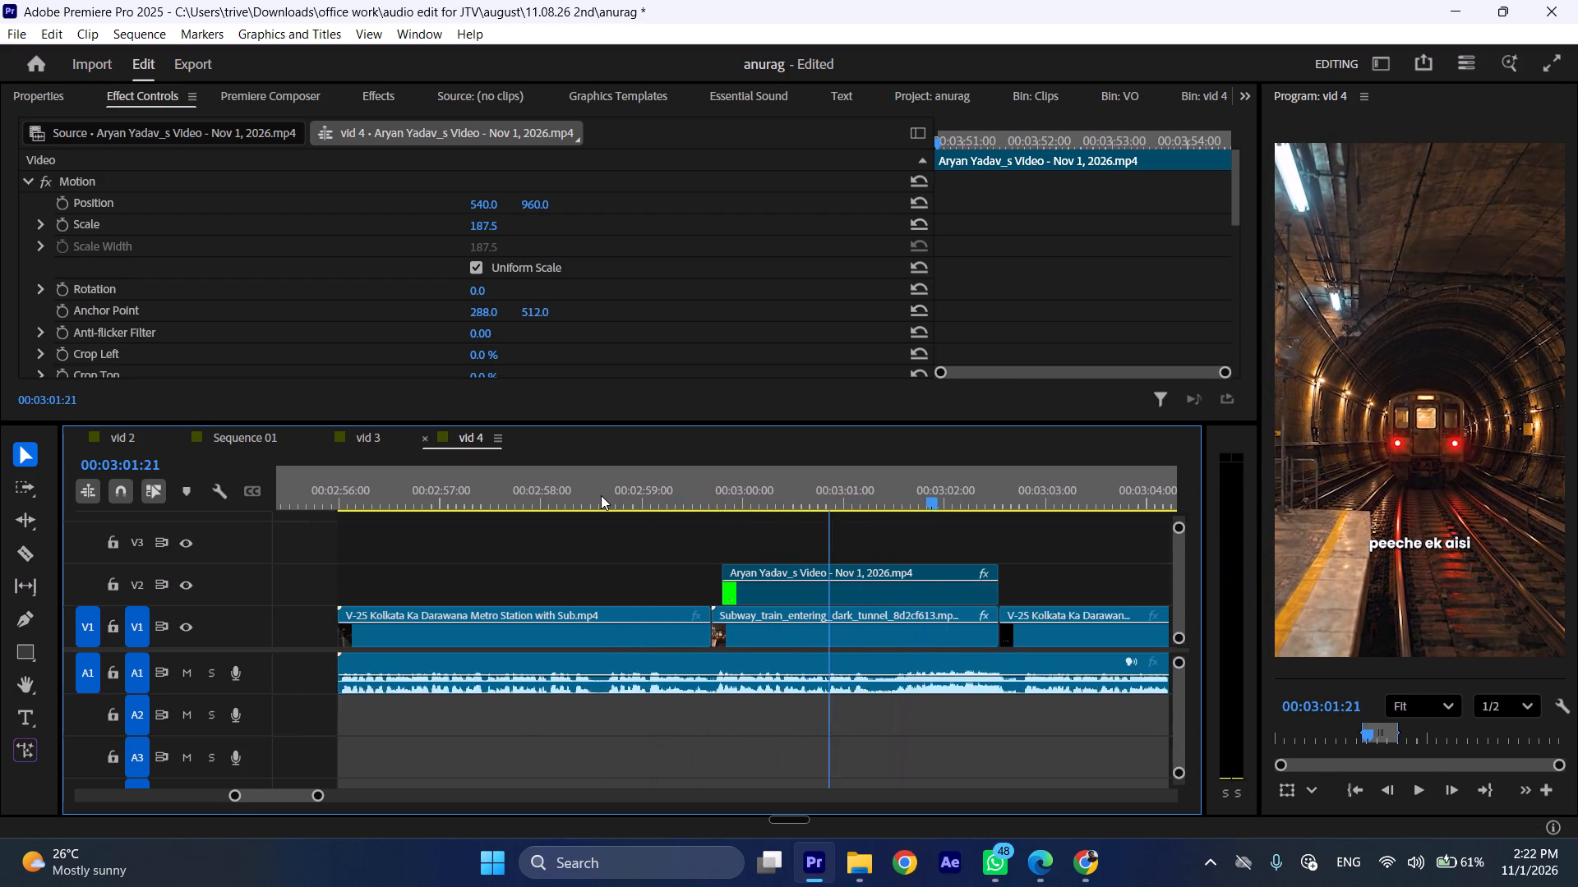
{"action": "key", "text": "ctrl+shift+x"}
{"action": "key", "text": "ctrl+shift+x"}
{"action": "left_click", "coordinate": [1139, 563]}
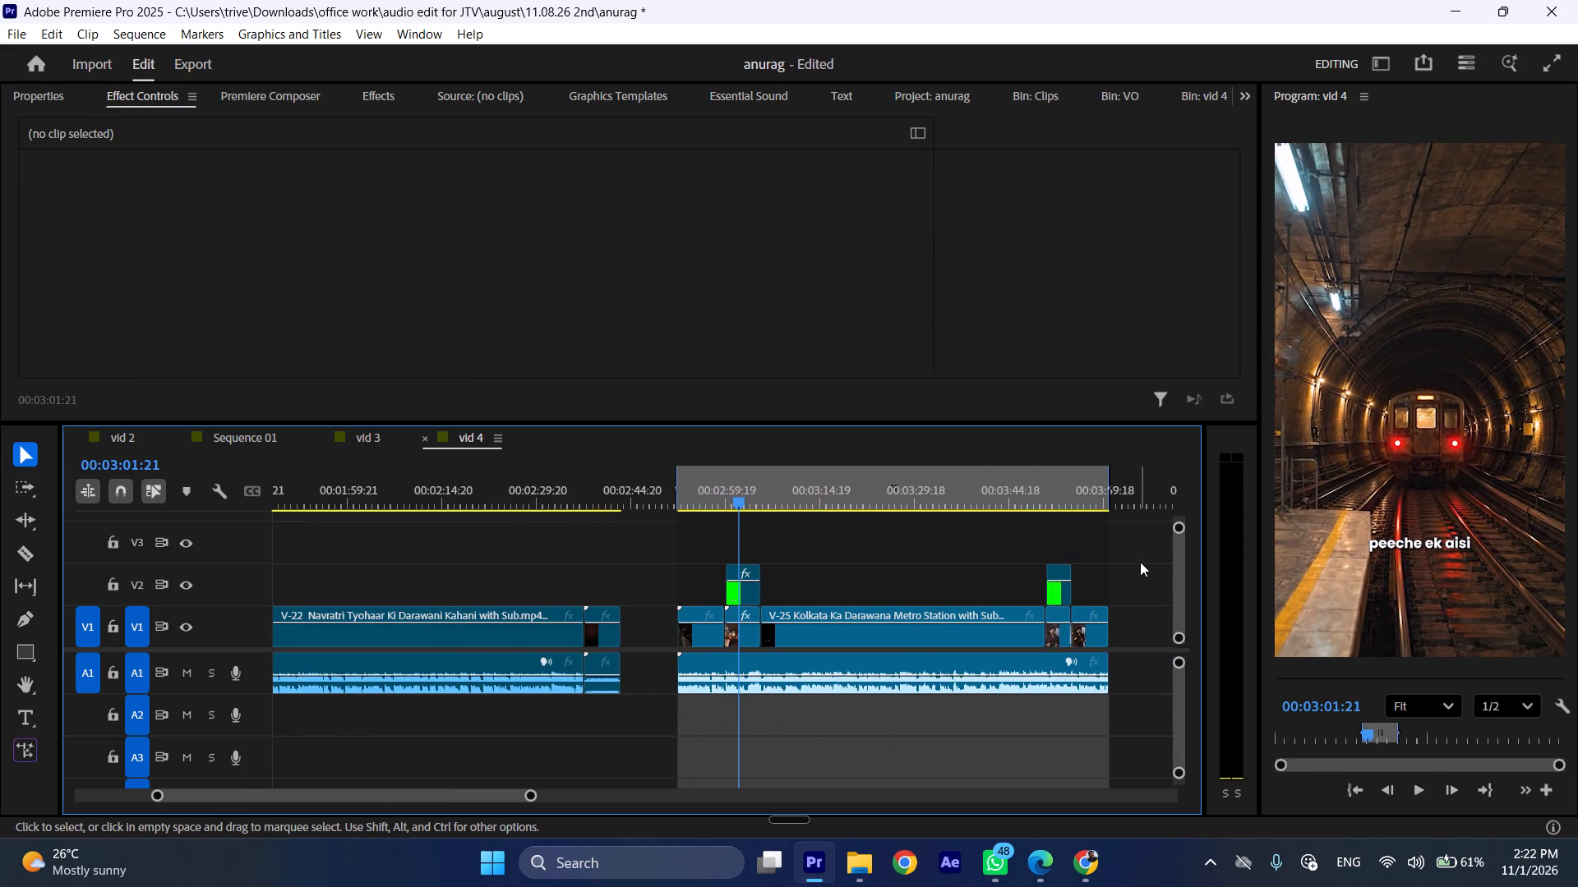
{"action": "left_click_drag", "start_coordinate": [1141, 548], "coordinate": [648, 724]}
{"action": "key", "text": "slash"}
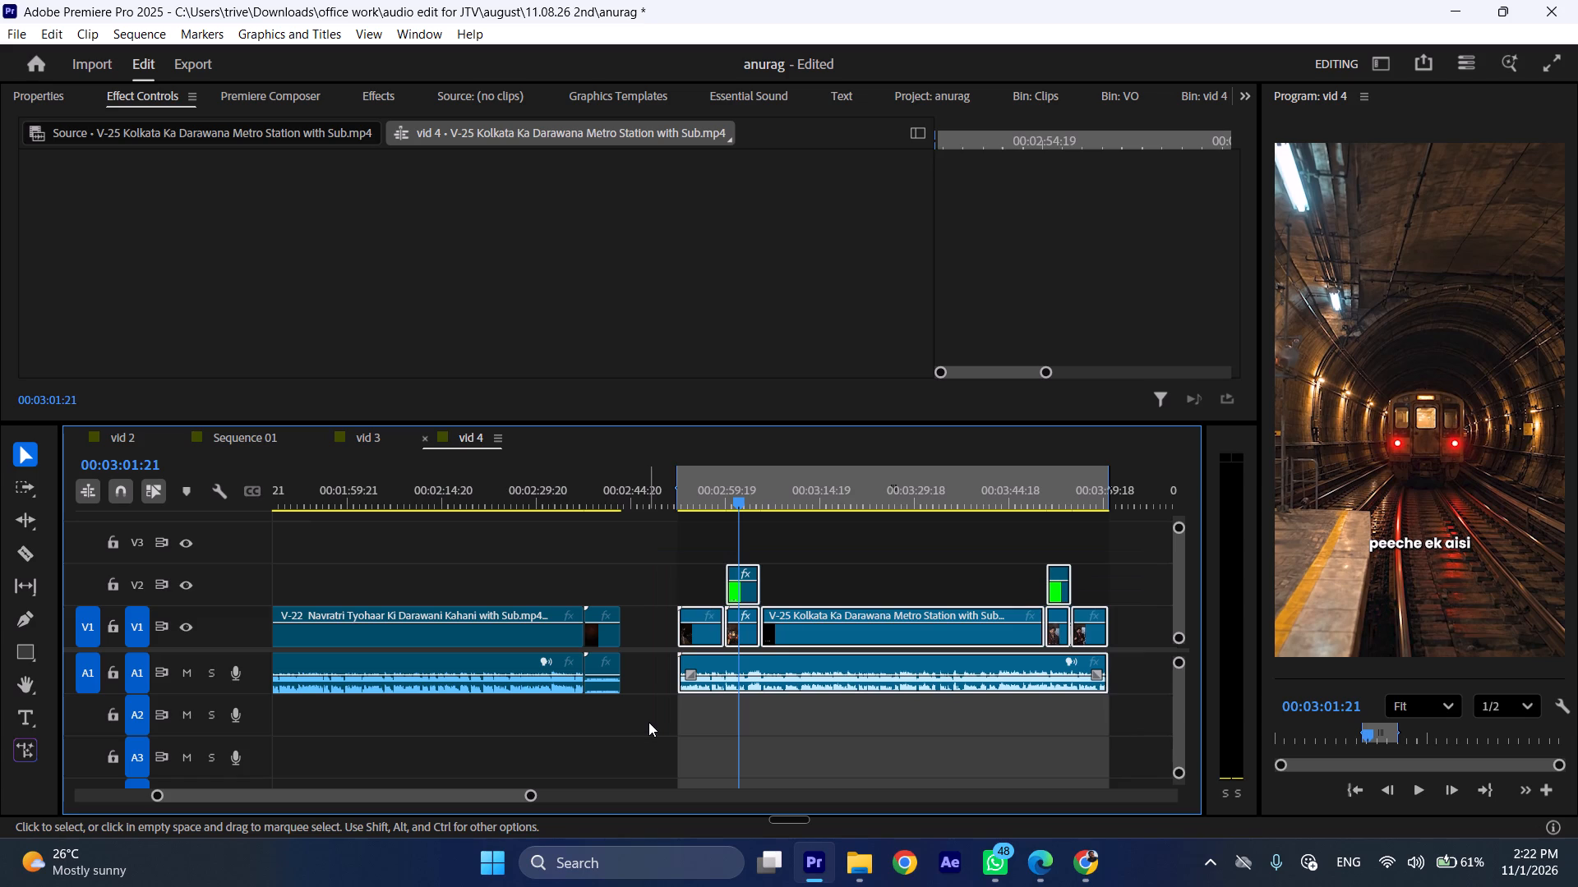
Start exporting the marked range and browse the Downloads and anu folders for the output file's save location.
{"action": "key", "text": "ctrl+m"}
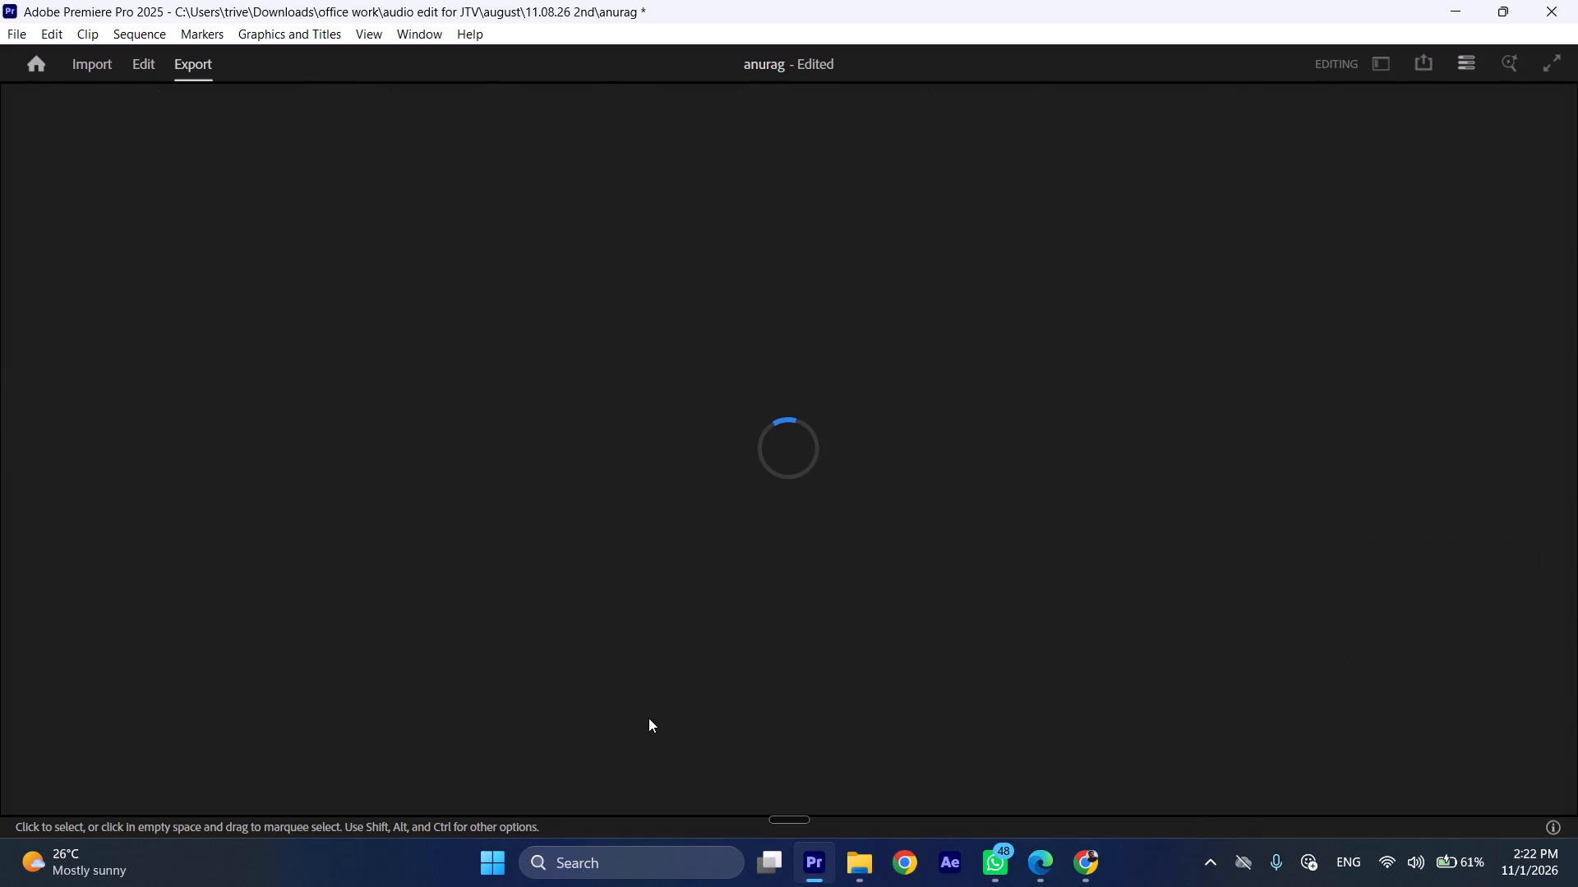
{"action": "left_click", "coordinate": [529, 208]}
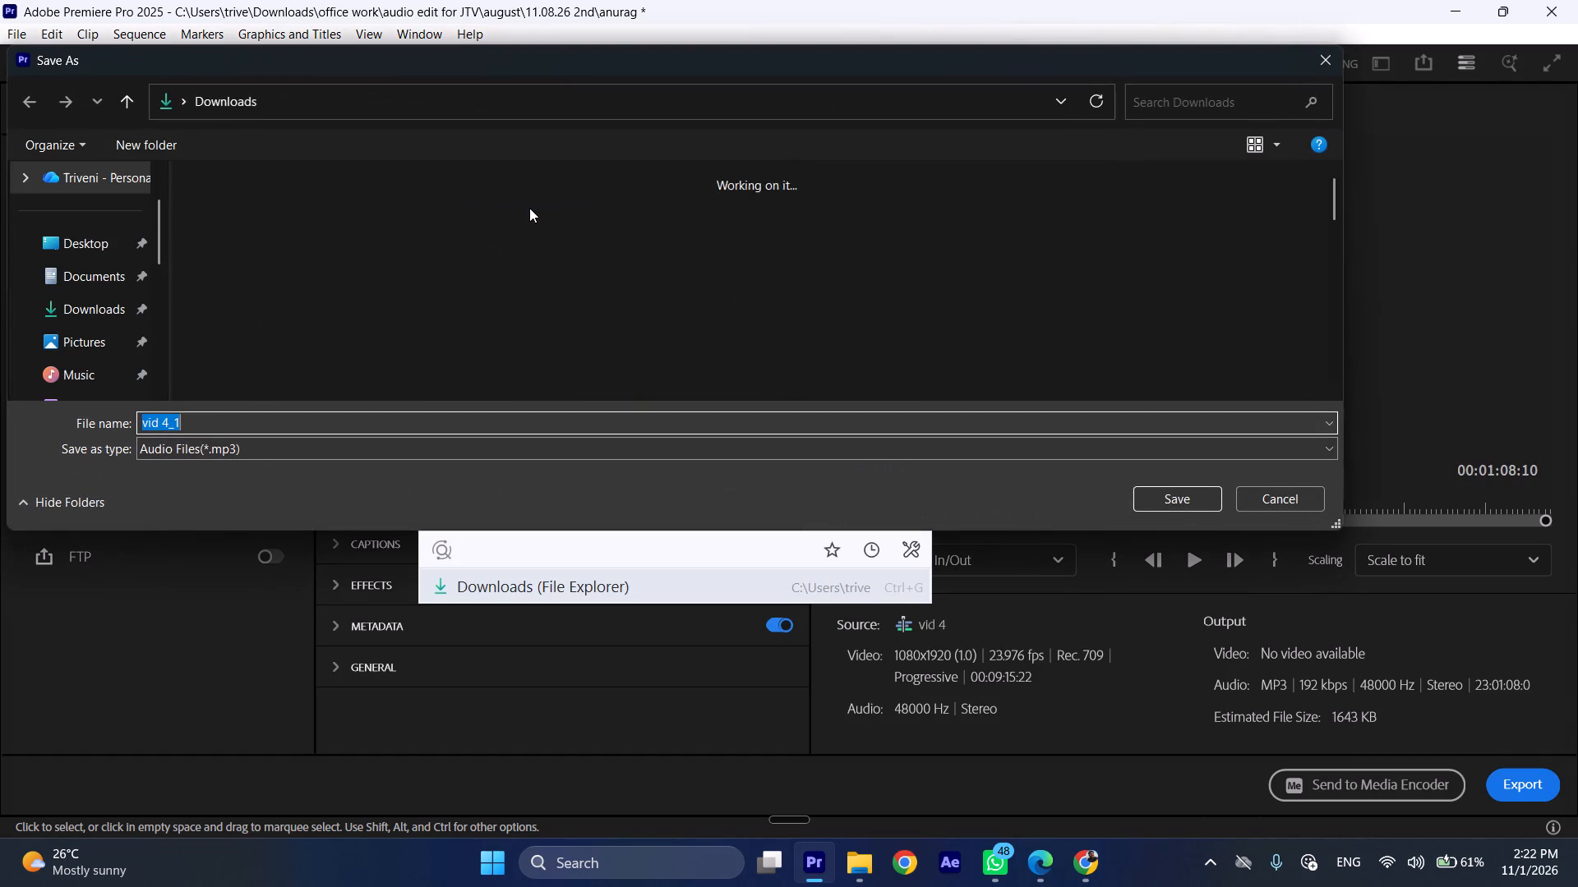
{"action": "double_click", "coordinate": [323, 244]}
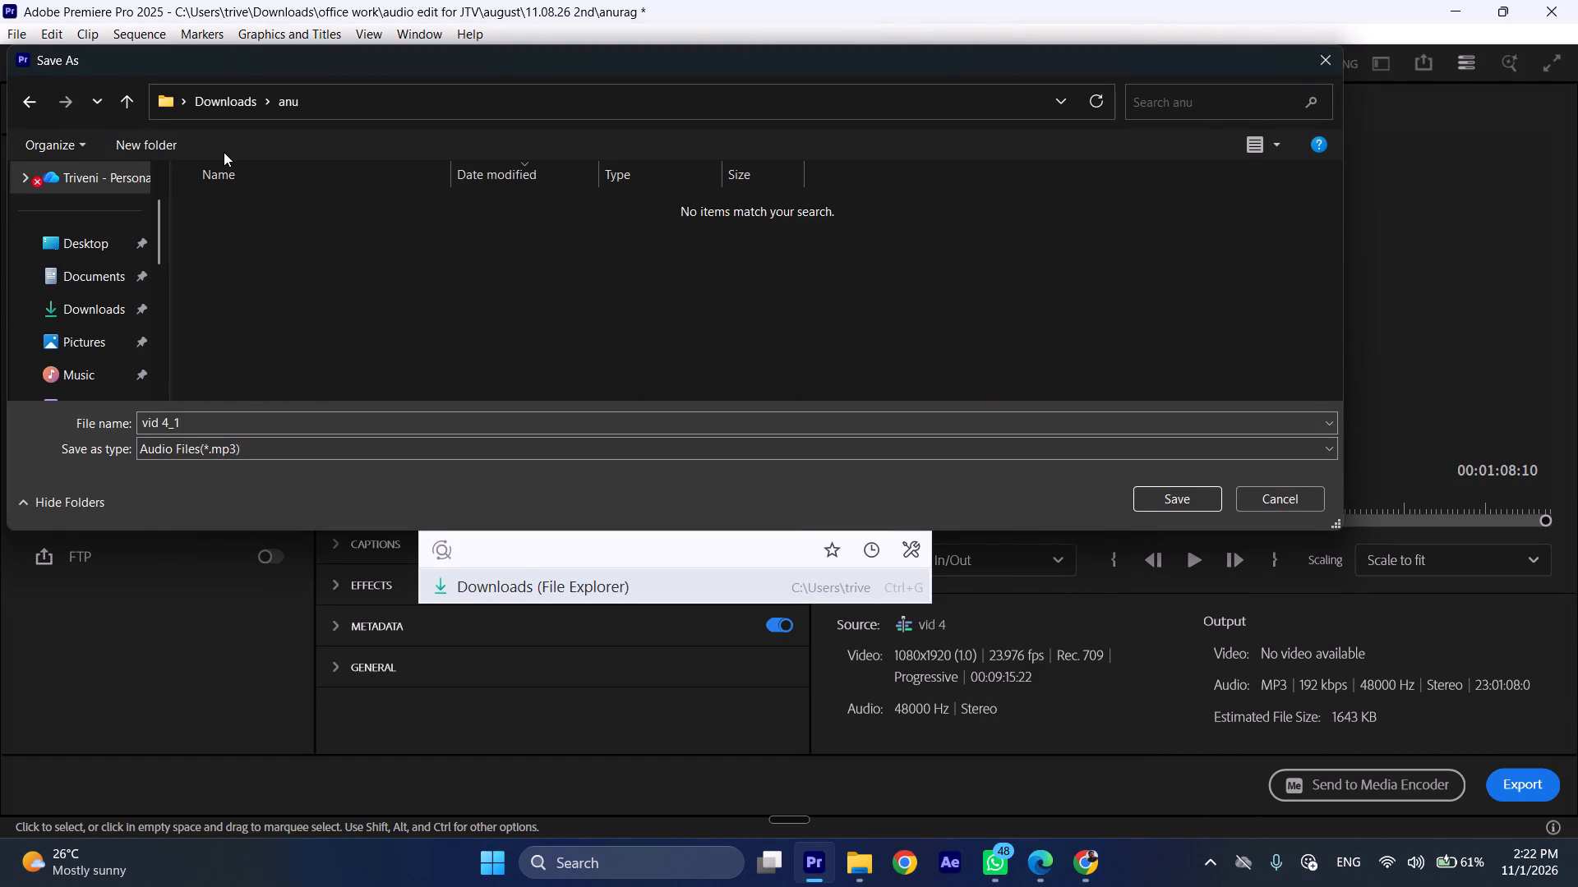
{"action": "left_click", "coordinate": [136, 99]}
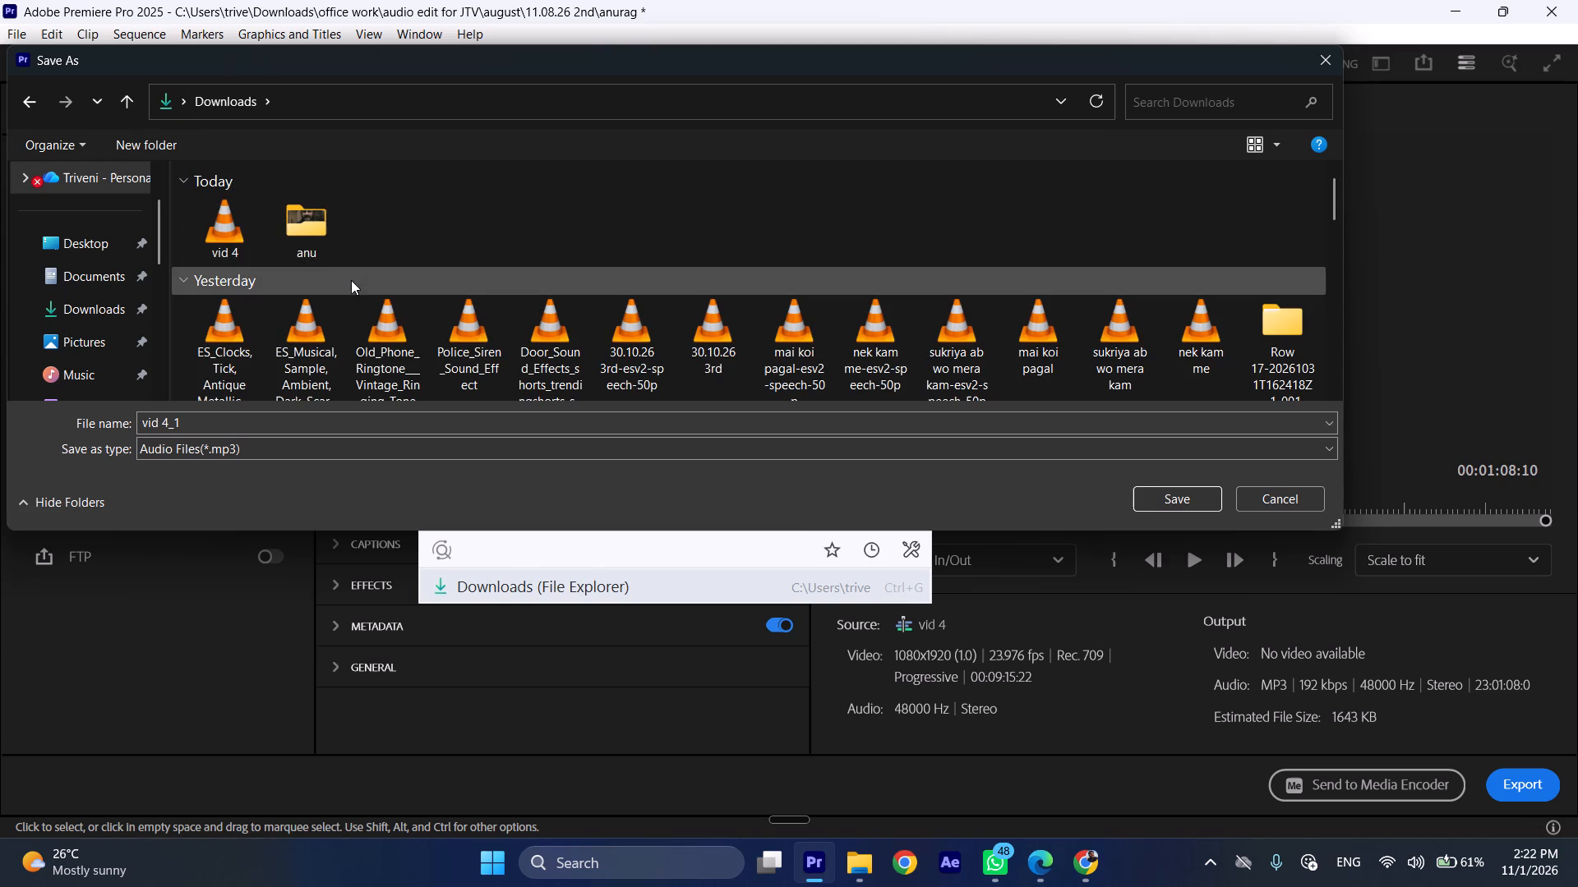
{"action": "scroll", "coordinate": [411, 310], "scroll_direction": "down", "scroll_amount": 1}
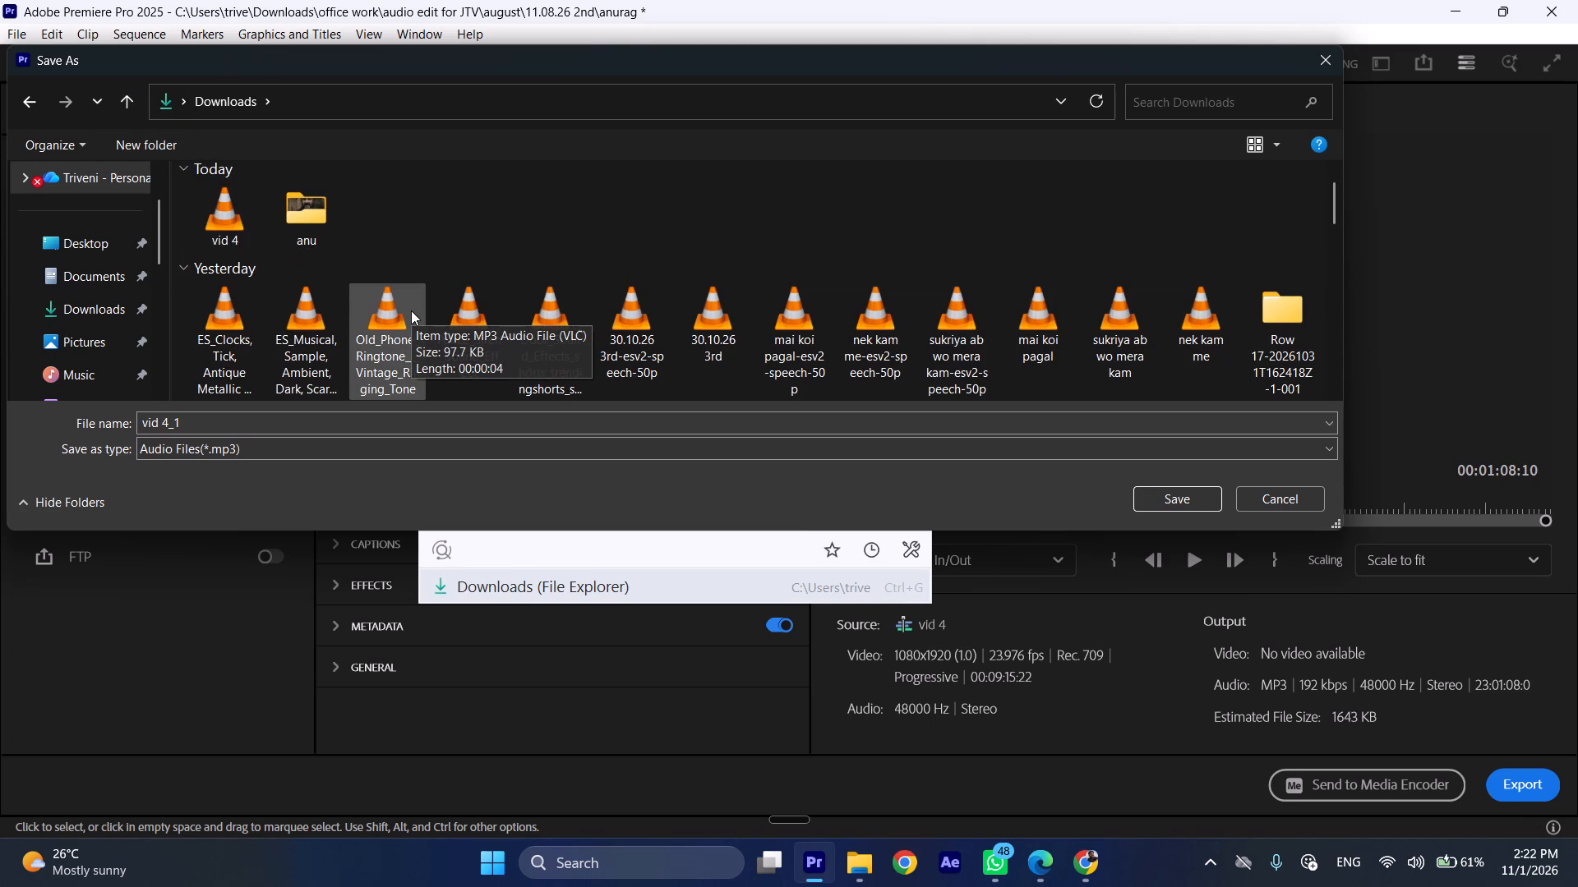
{"action": "scroll", "coordinate": [411, 310], "scroll_direction": "down", "scroll_amount": 3}
{"action": "scroll", "coordinate": [517, 319], "scroll_direction": "up", "scroll_amount": 4}
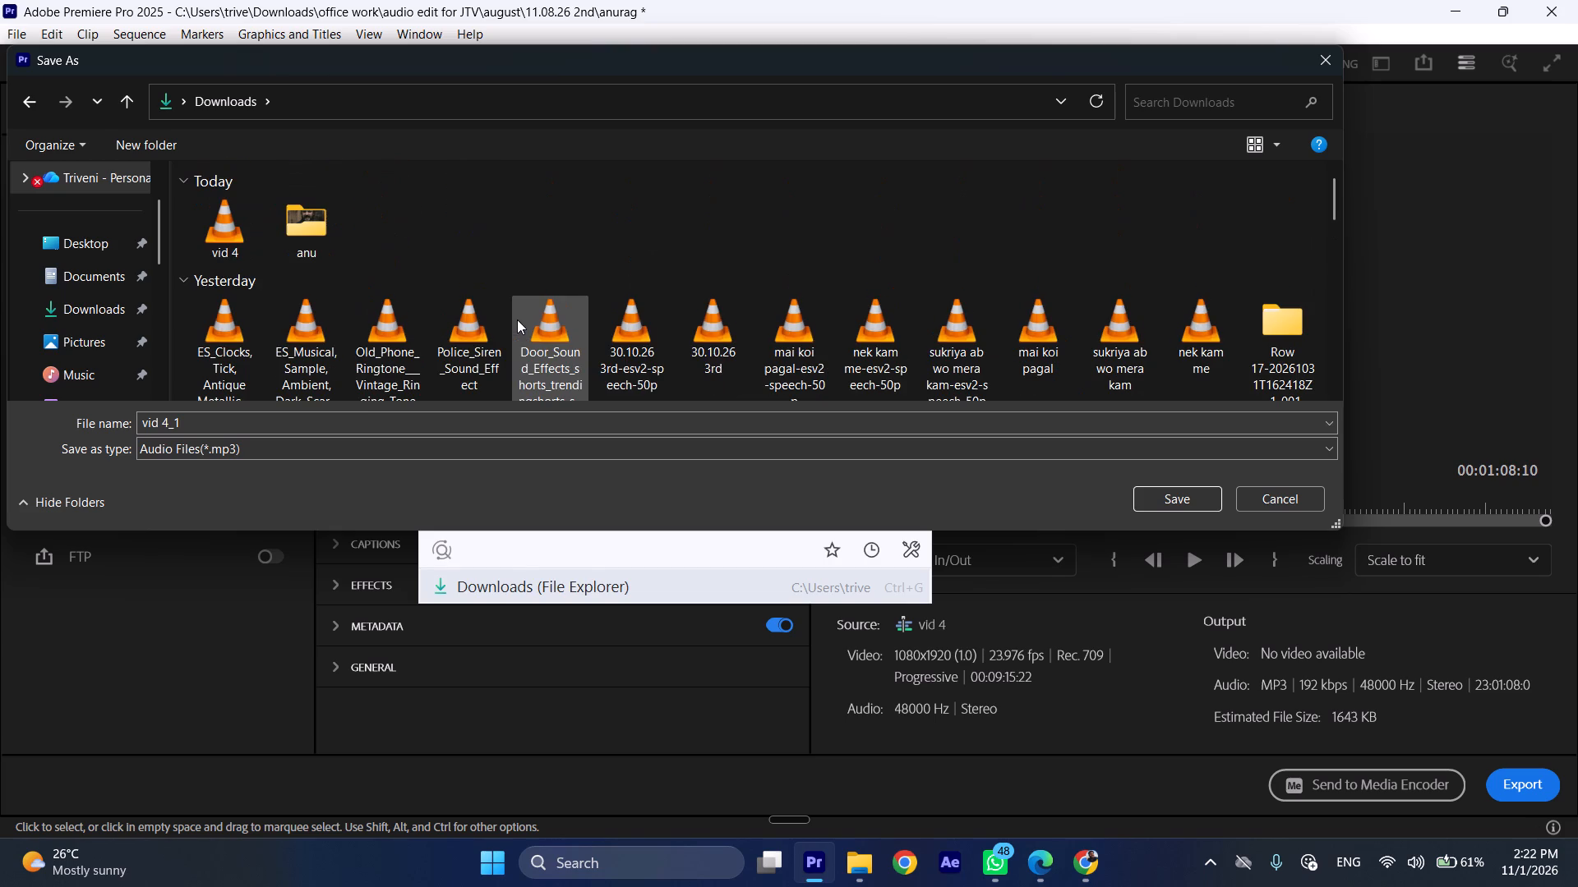
{"action": "scroll", "coordinate": [517, 319], "scroll_direction": "up", "scroll_amount": 4}
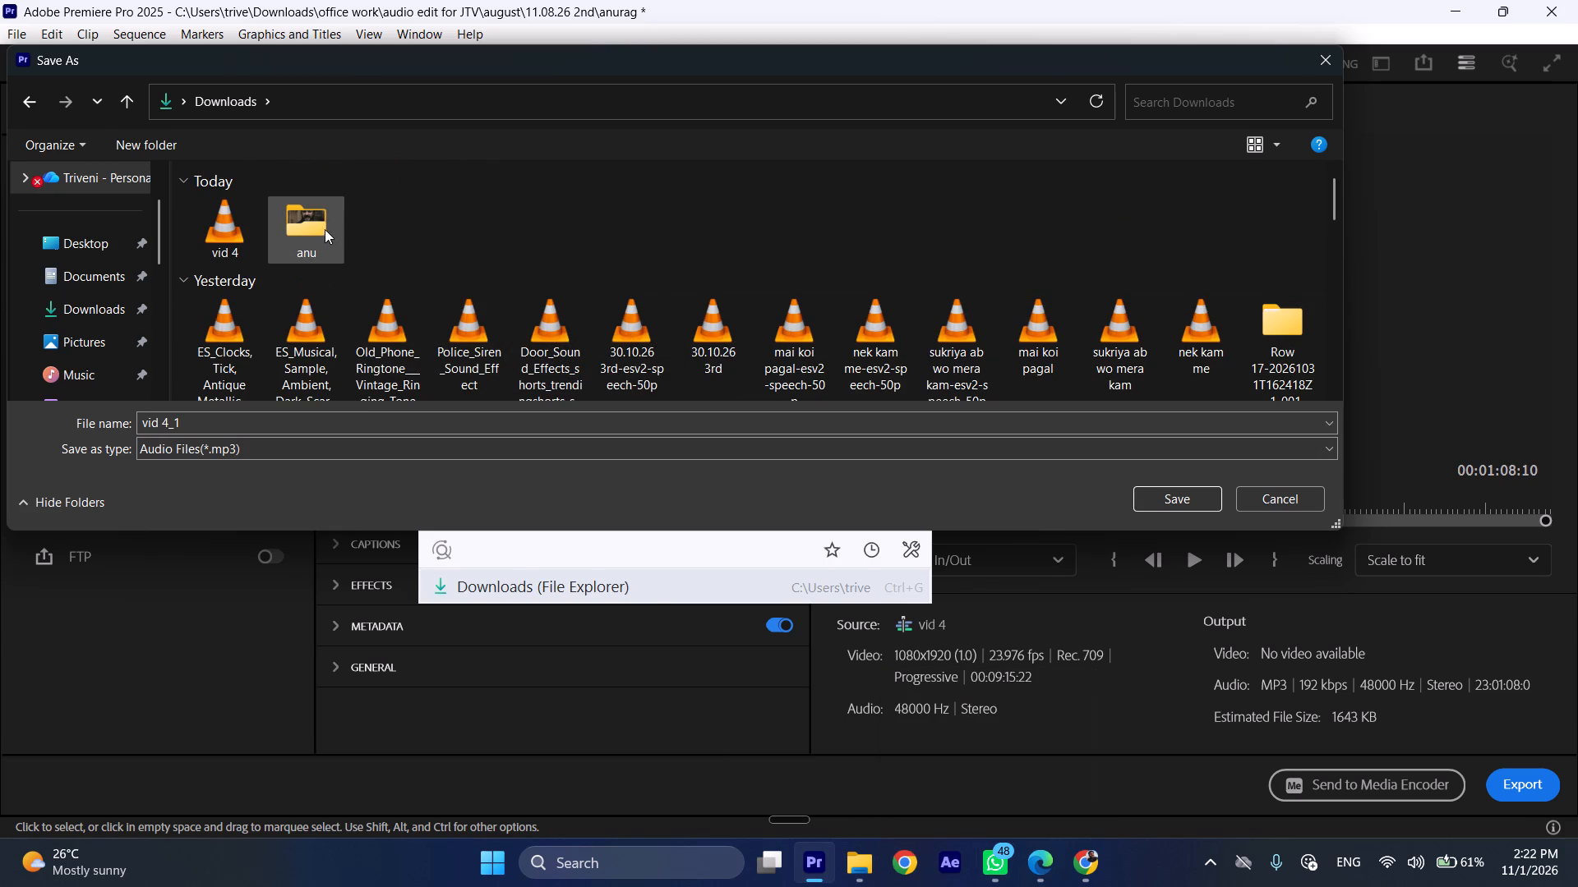
Switch to File Explorer and copy the file name of the V-25 Kolkata video in the anu folder.
{"action": "left_click", "coordinate": [878, 784]}
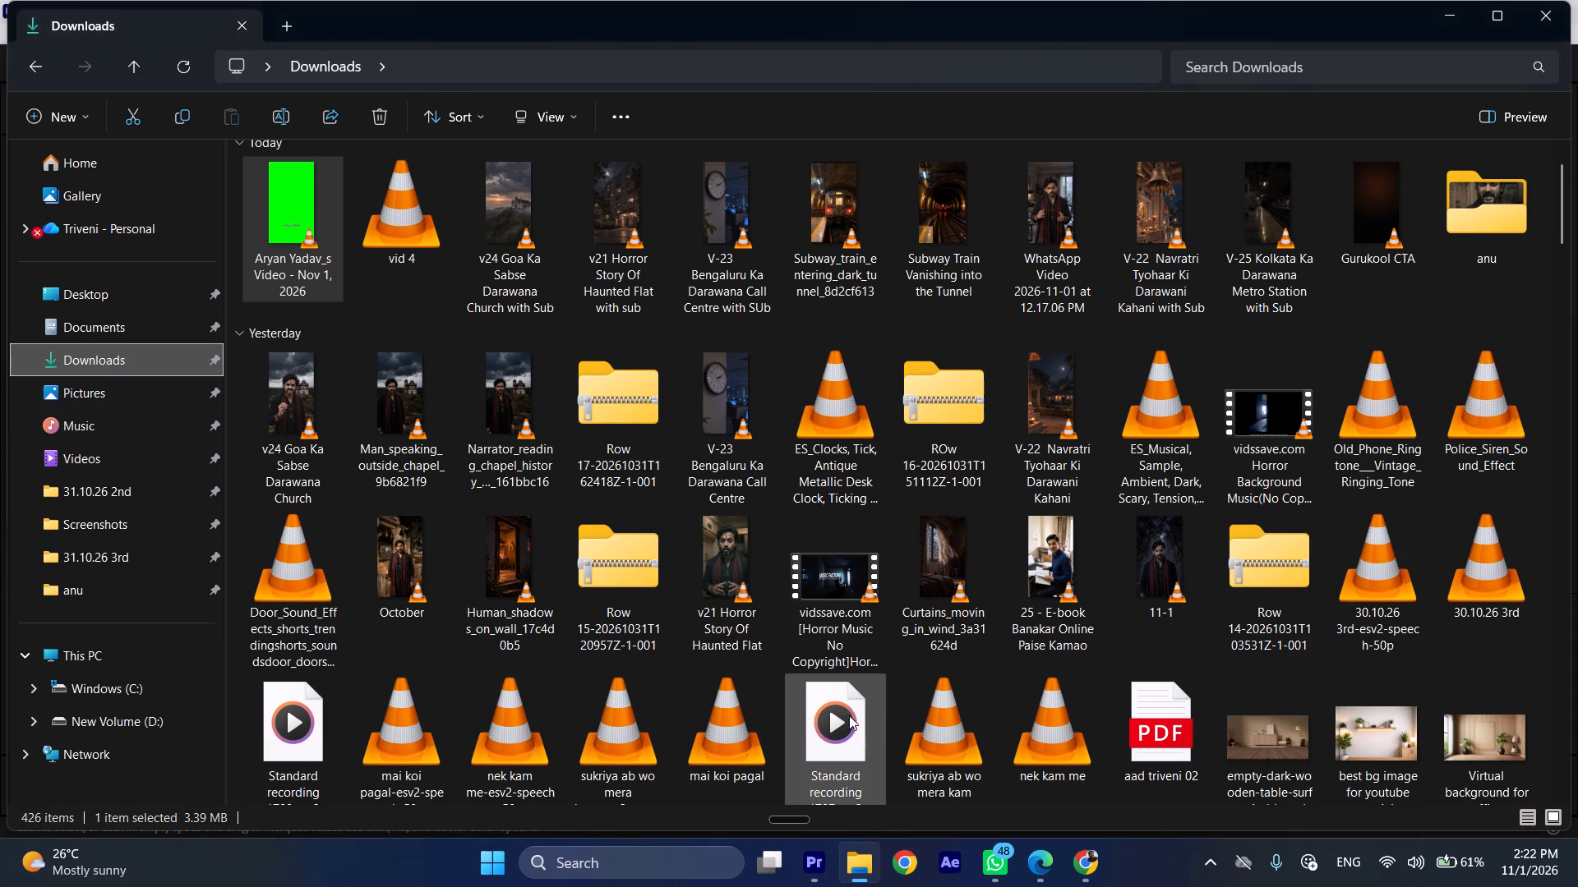
{"action": "double_click", "coordinate": [1461, 222]}
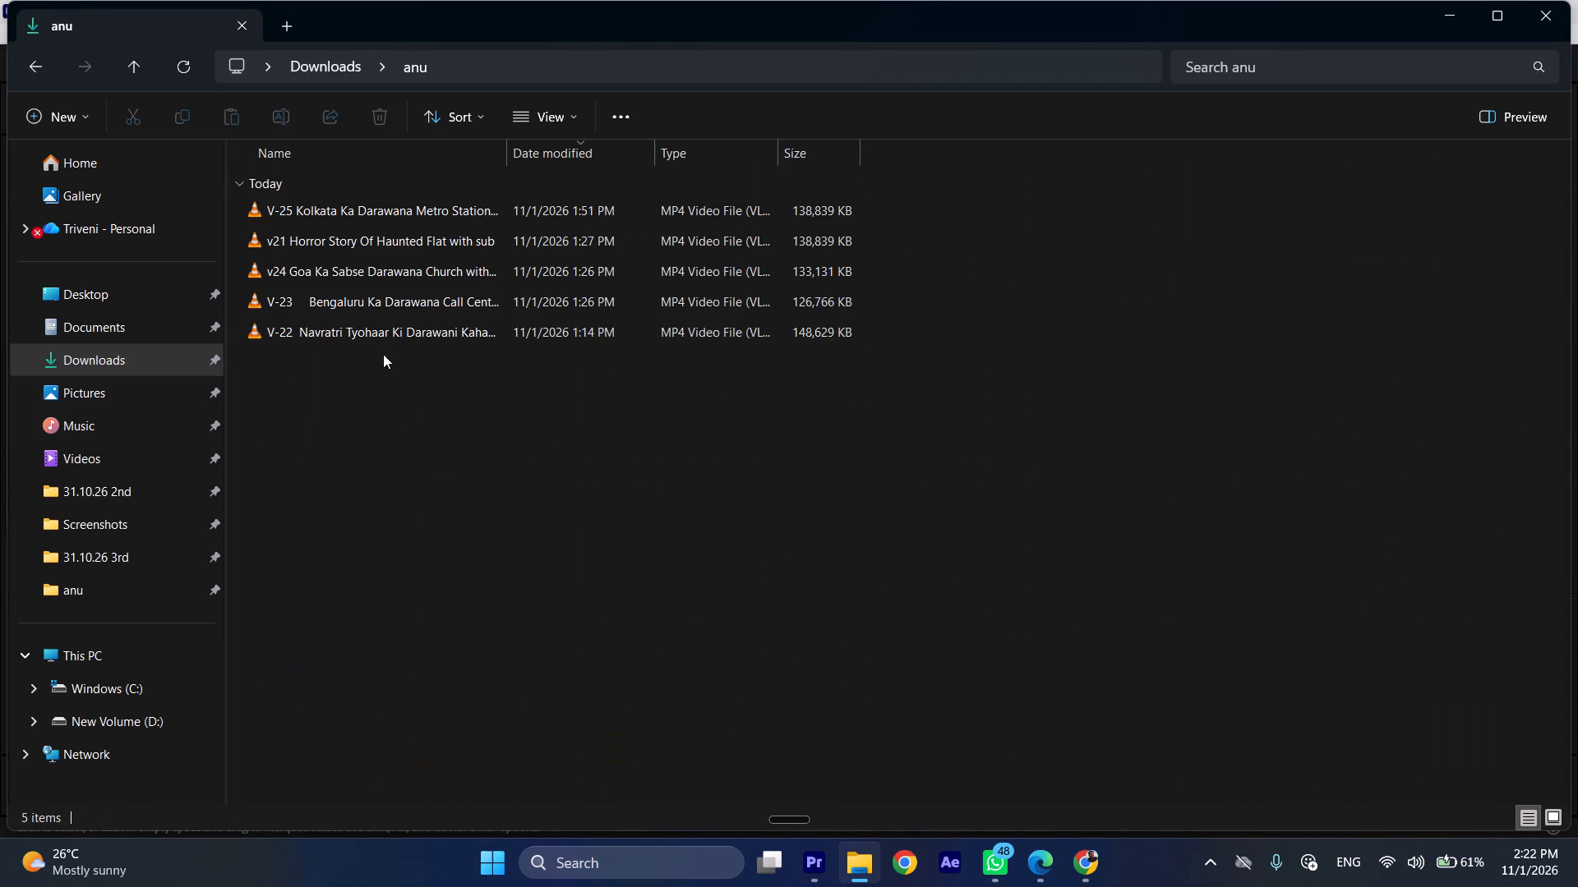
{"action": "left_click", "coordinate": [325, 207]}
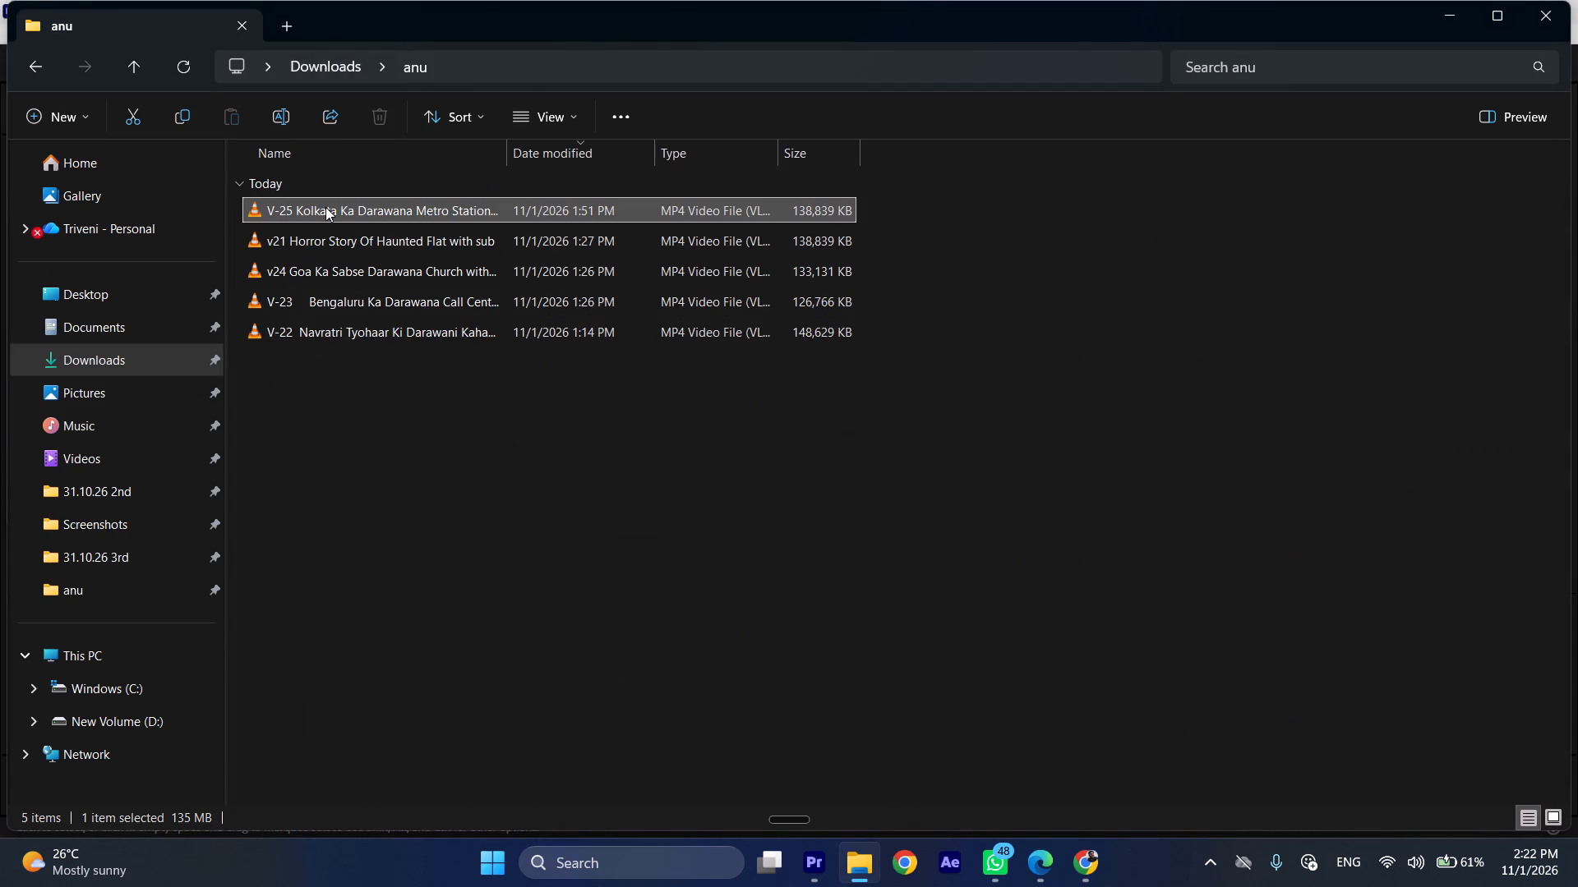
{"action": "left_click", "coordinate": [288, 108]}
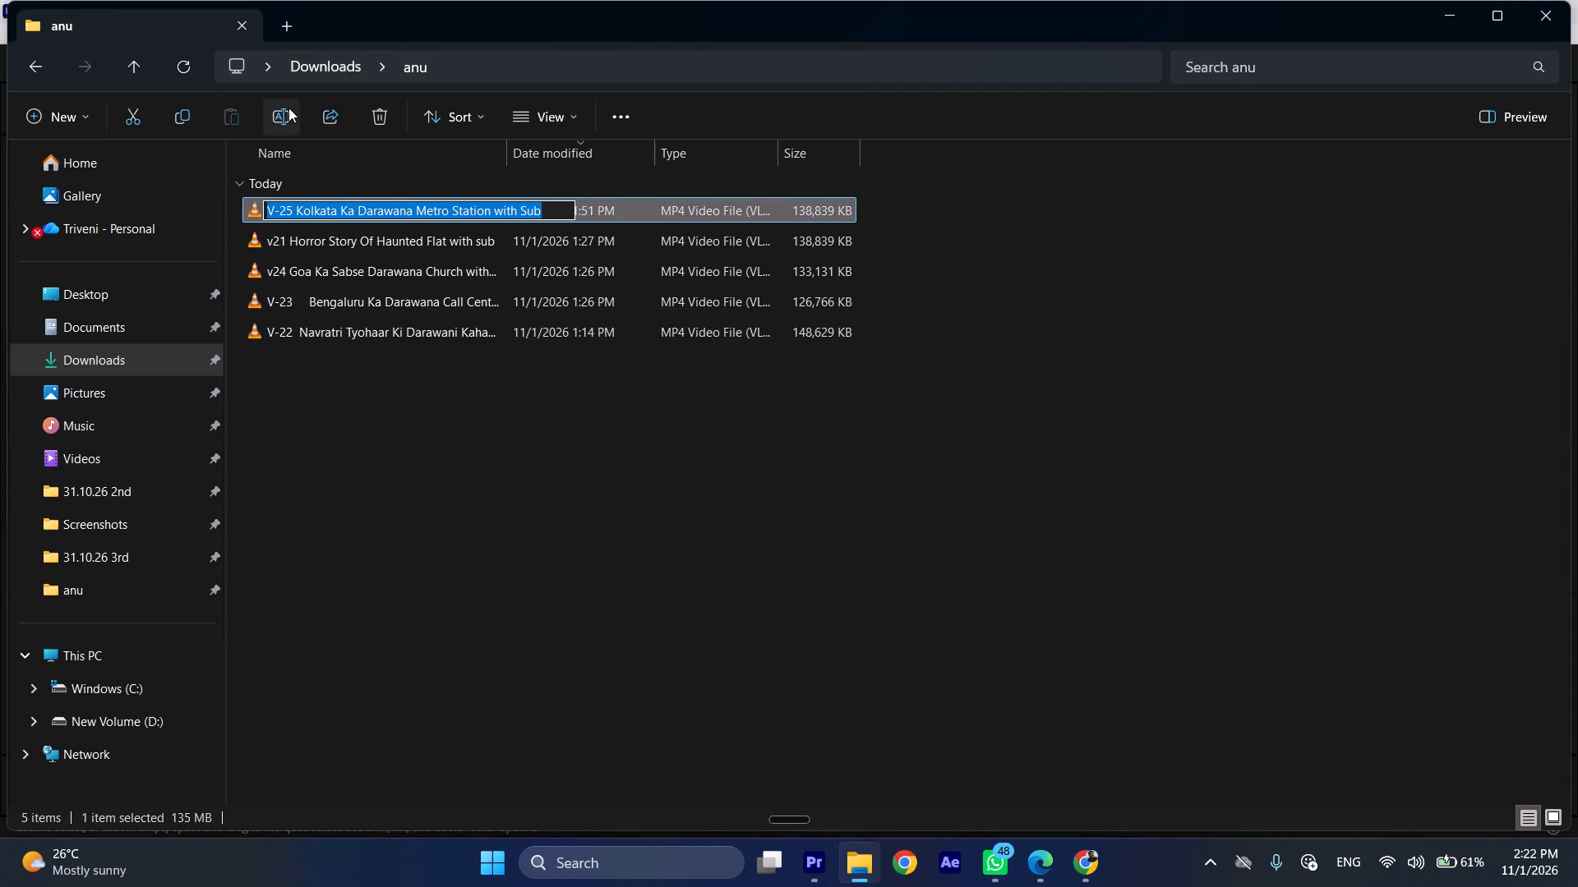
{"action": "key", "text": "ctrl+c"}
{"action": "left_click", "coordinate": [426, 533]}
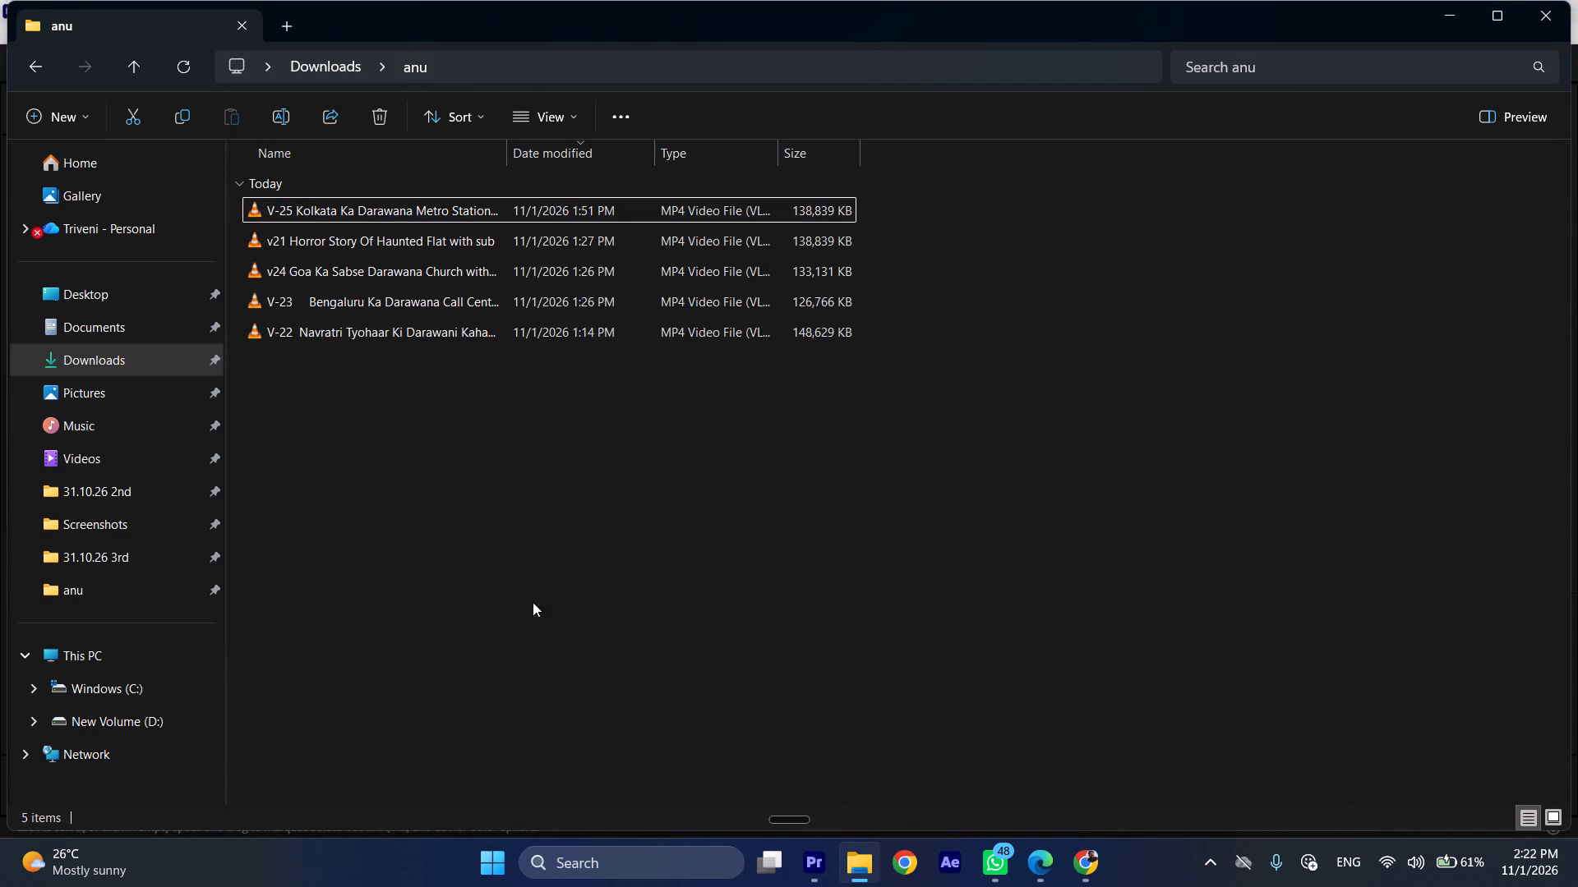
Switch to Premiere Pro, name the output "V-25 Kolkata Ka Darawana Metro Station with Sub," in the anu folder and export it as MP3.
{"action": "left_click", "coordinate": [826, 866]}
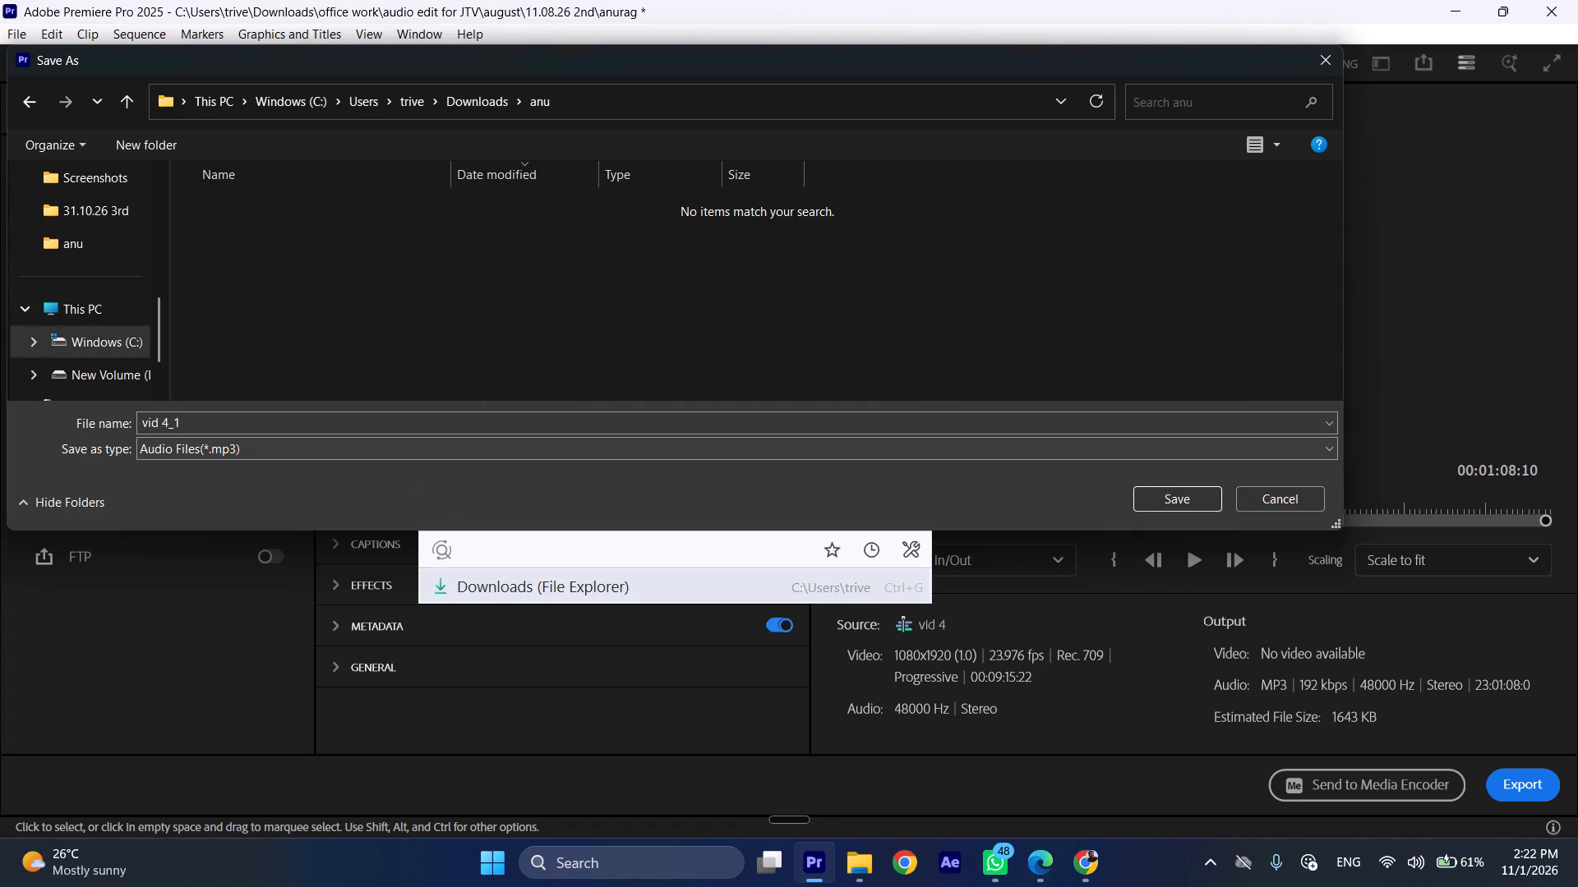
{"action": "left_click", "coordinate": [310, 419]}
{"action": "key", "text": "ctrl+v"}
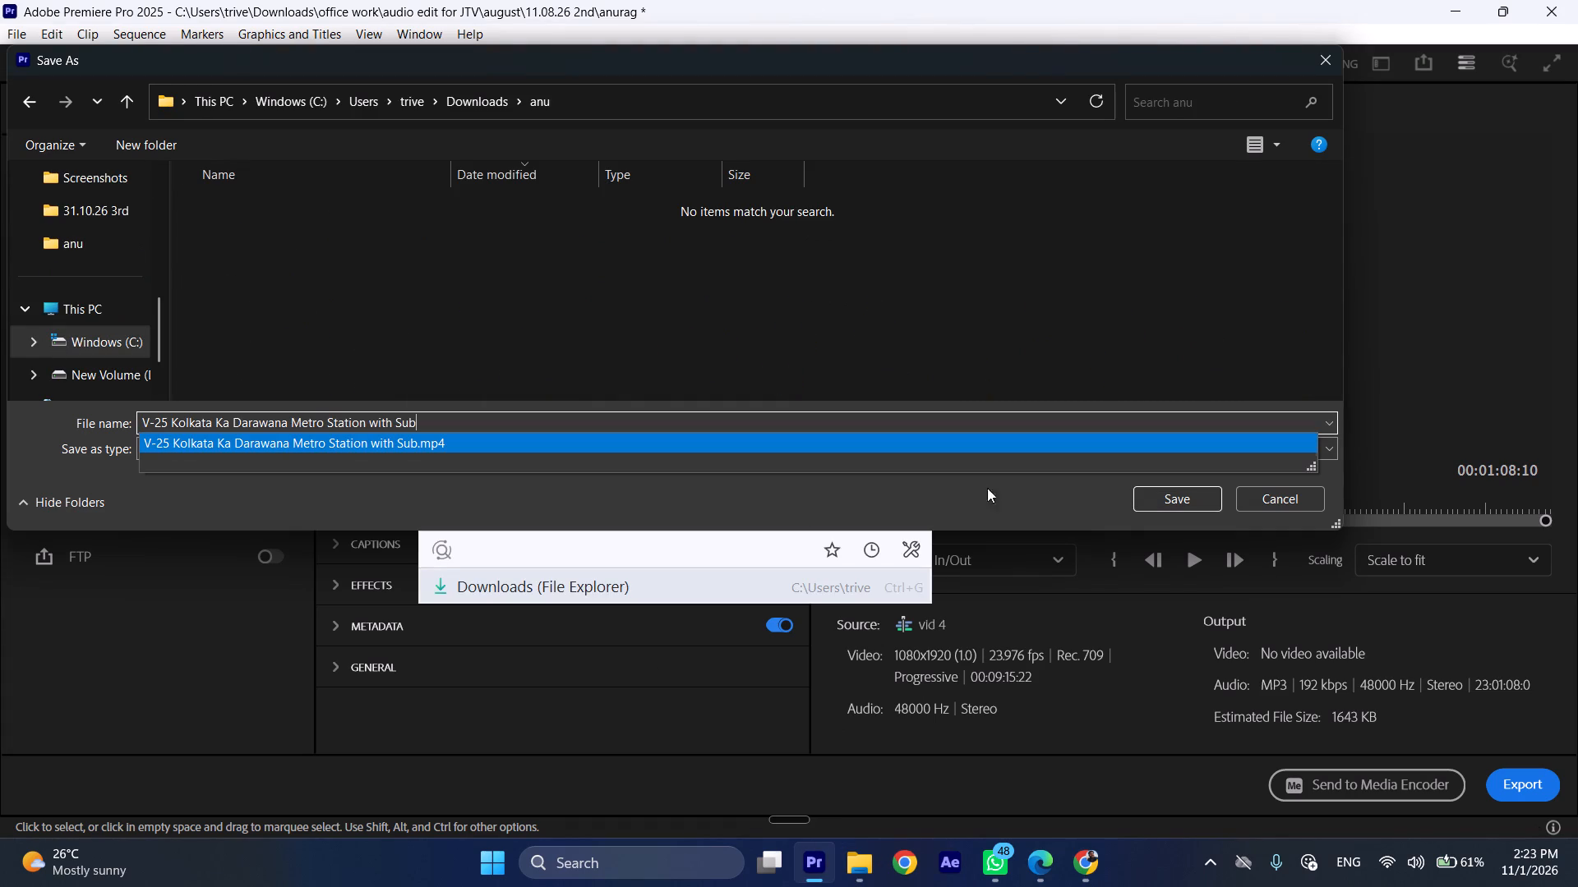
{"action": "left_click", "coordinate": [443, 425]}
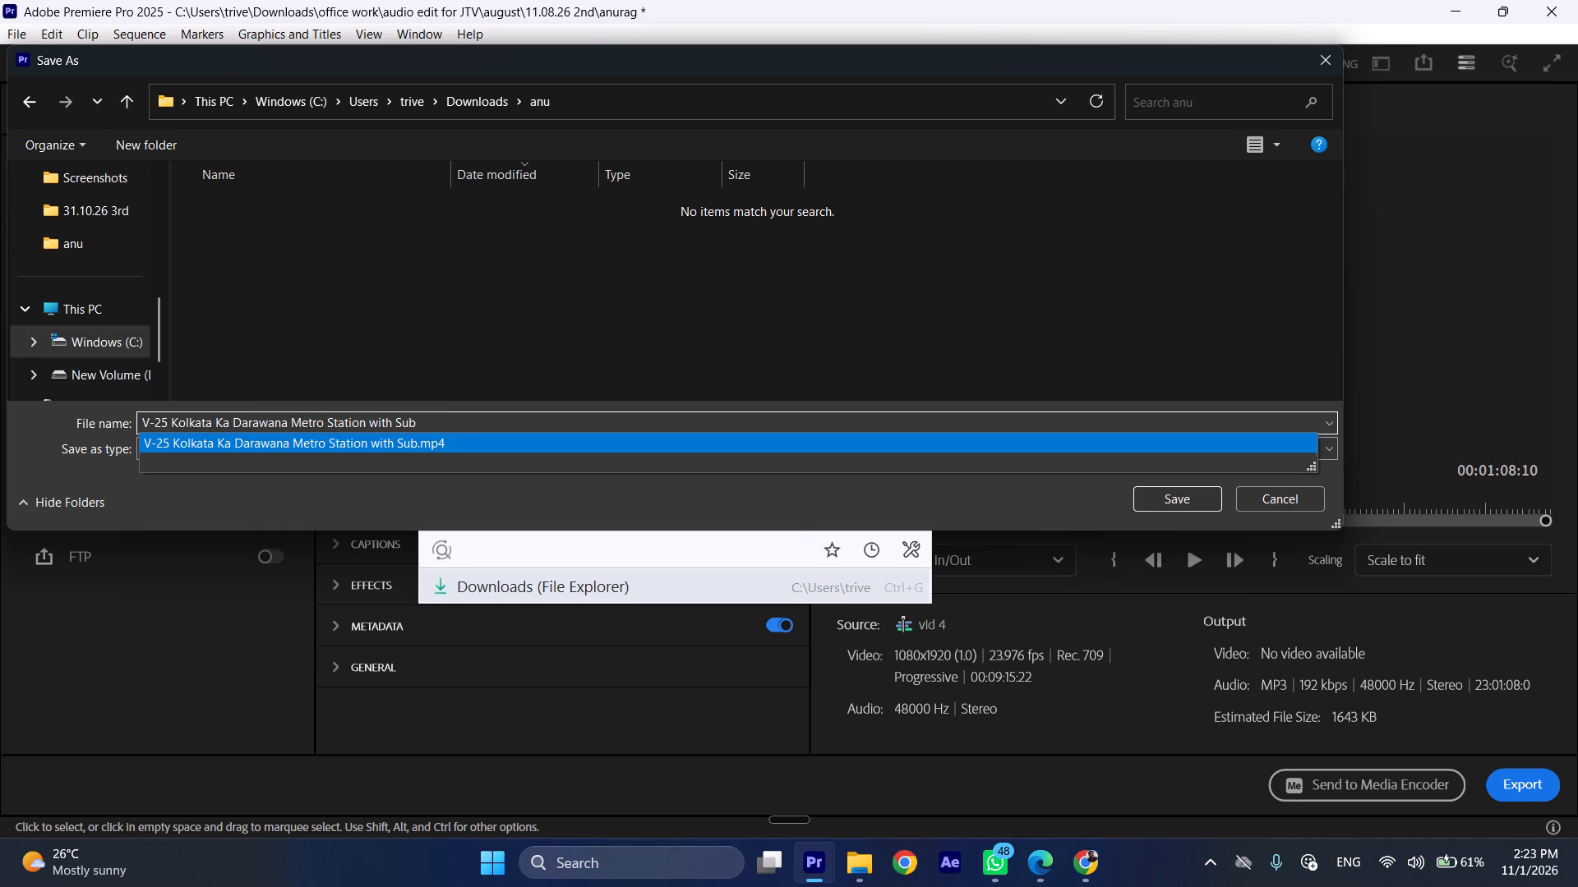
{"action": "left_click", "coordinate": [443, 422]}
{"action": "key", "text": "comma"}
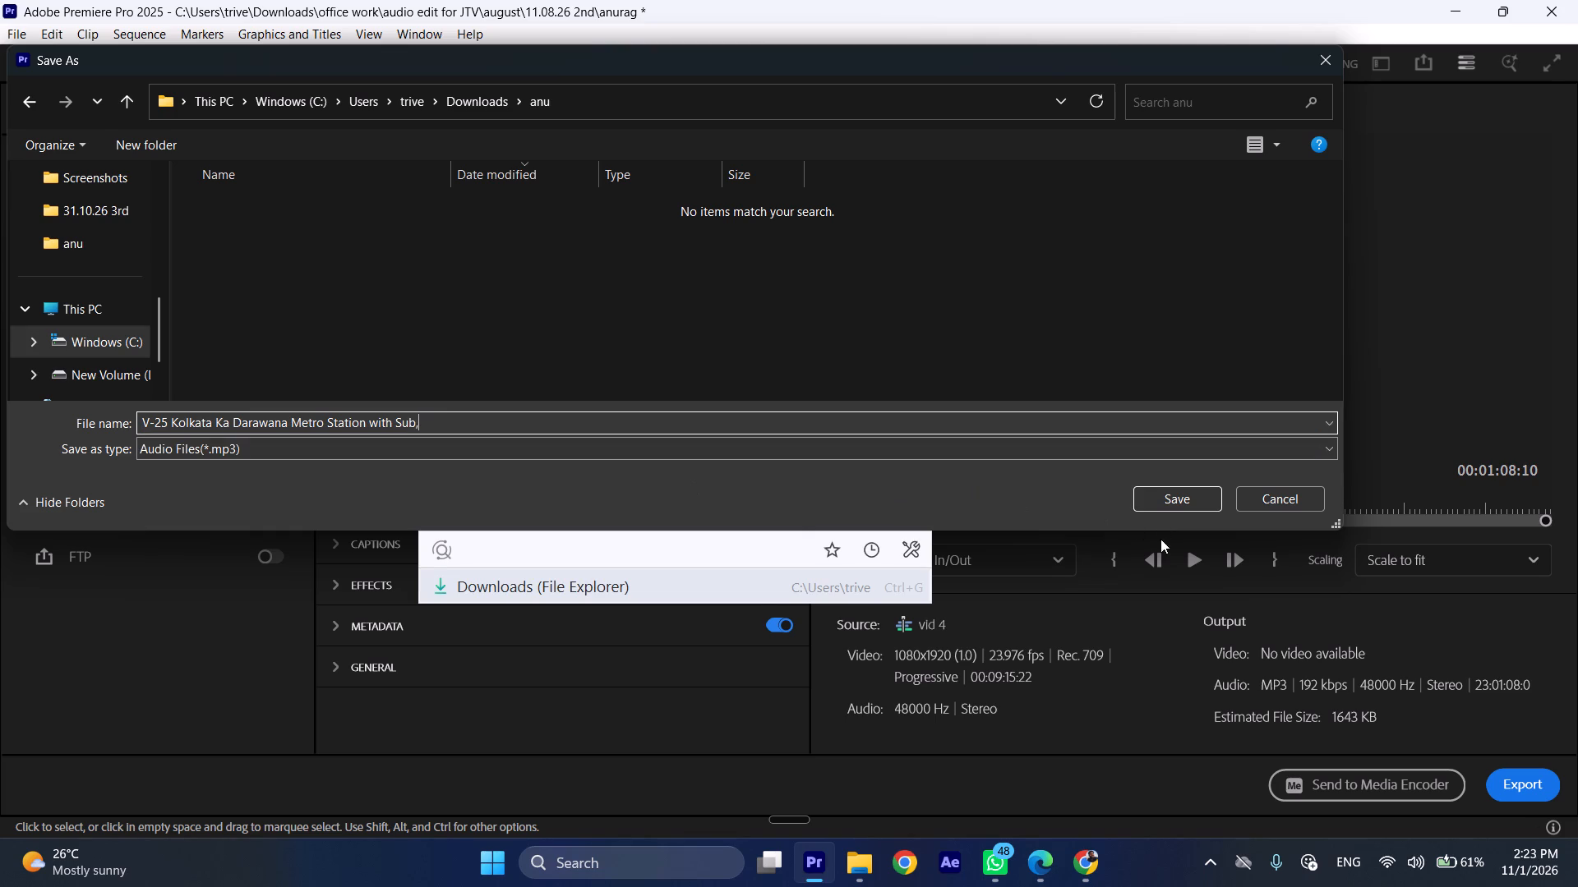
{"action": "left_click", "coordinate": [1160, 494]}
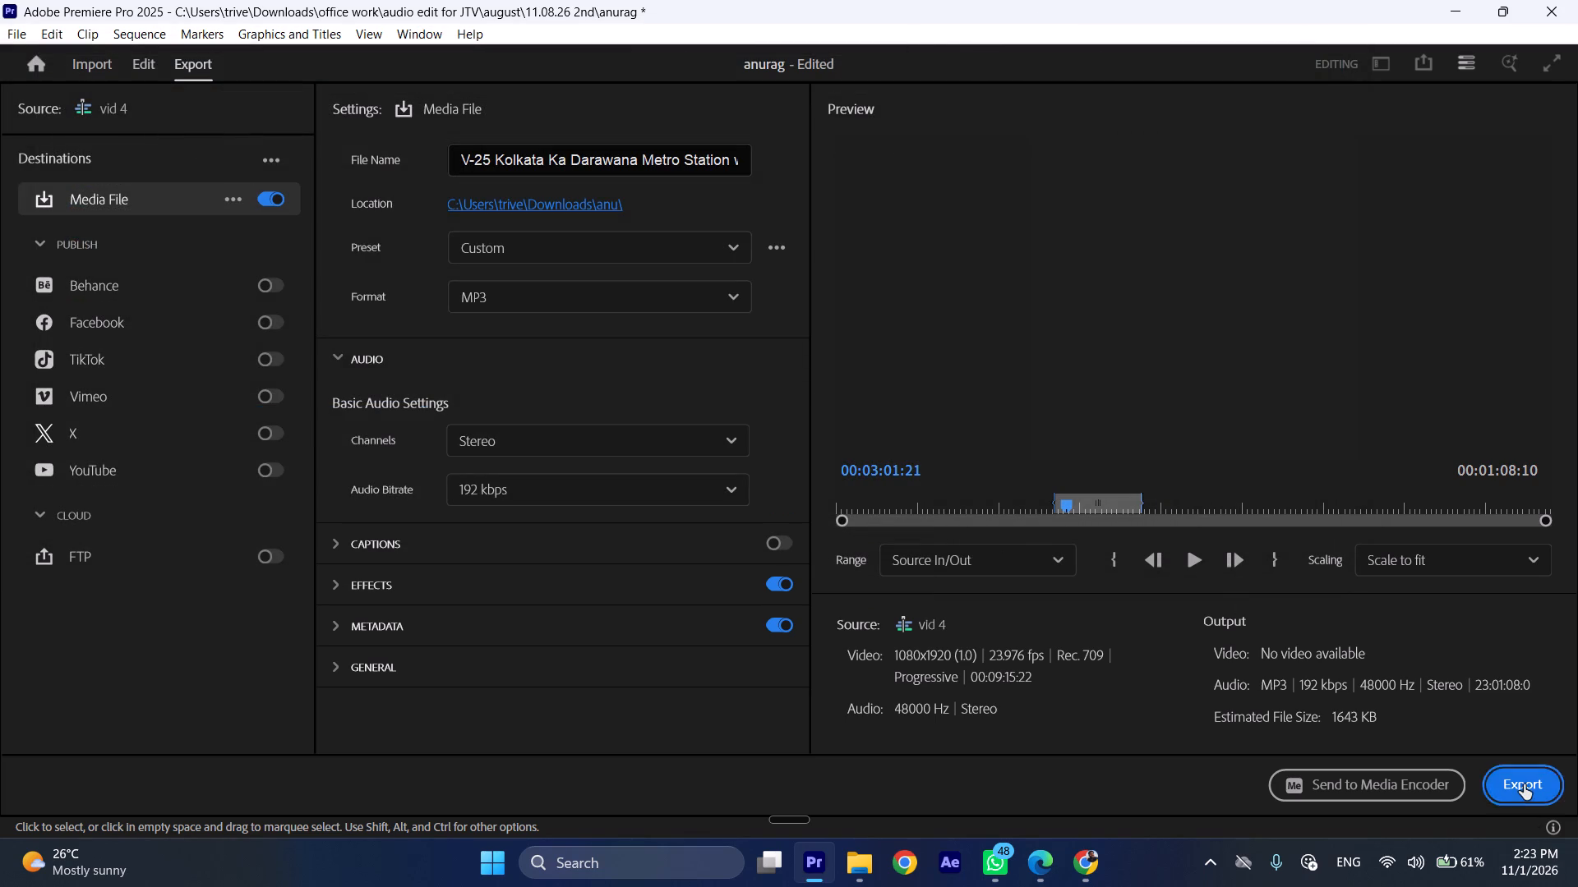
{"action": "left_click", "coordinate": [1524, 784]}
Start another export of the marked vid 4 range, using the H.264 format and the Match Source - Adaptive High Bitrate preset.
{"action": "left_click", "coordinate": [938, 473]}
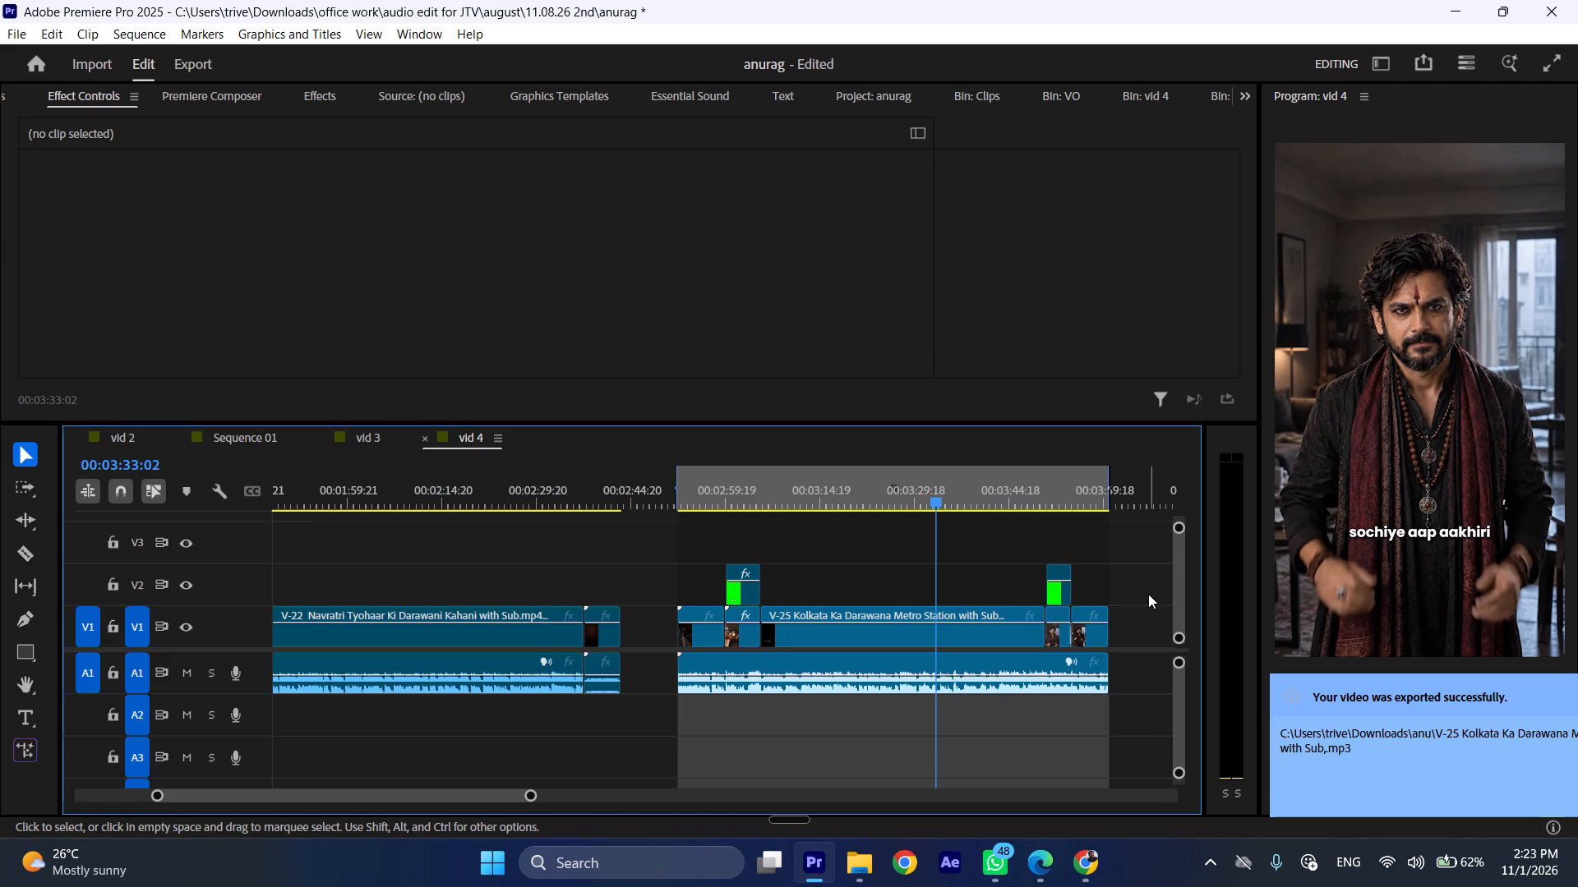
{"action": "key", "text": "ctrl+m"}
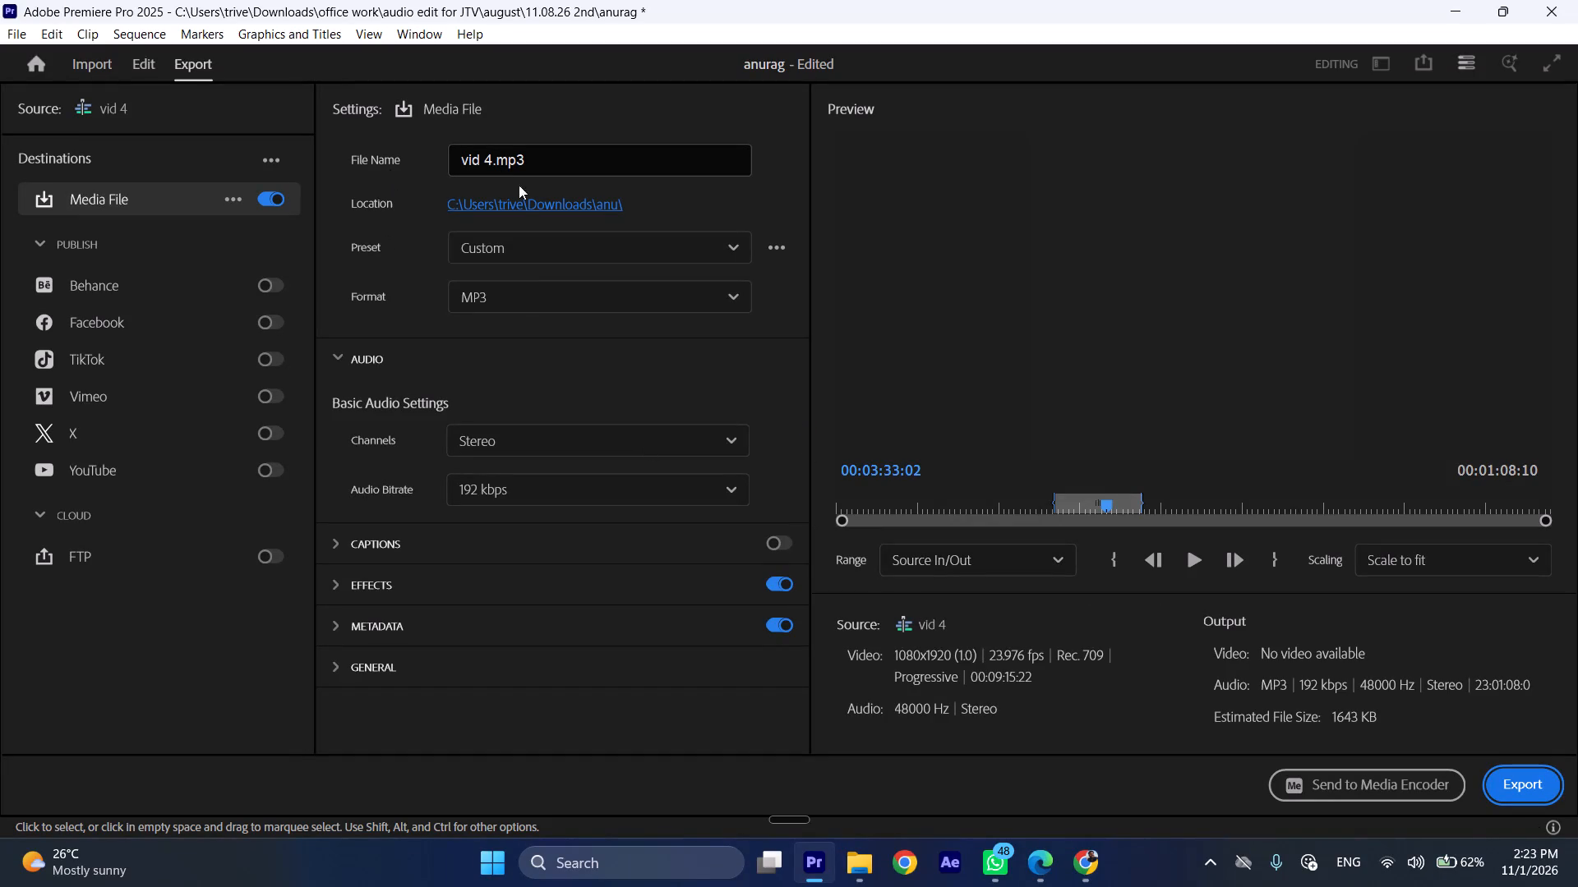
{"action": "left_click", "coordinate": [530, 297]}
{"action": "scroll", "coordinate": [562, 516], "scroll_direction": "down", "scroll_amount": 3}
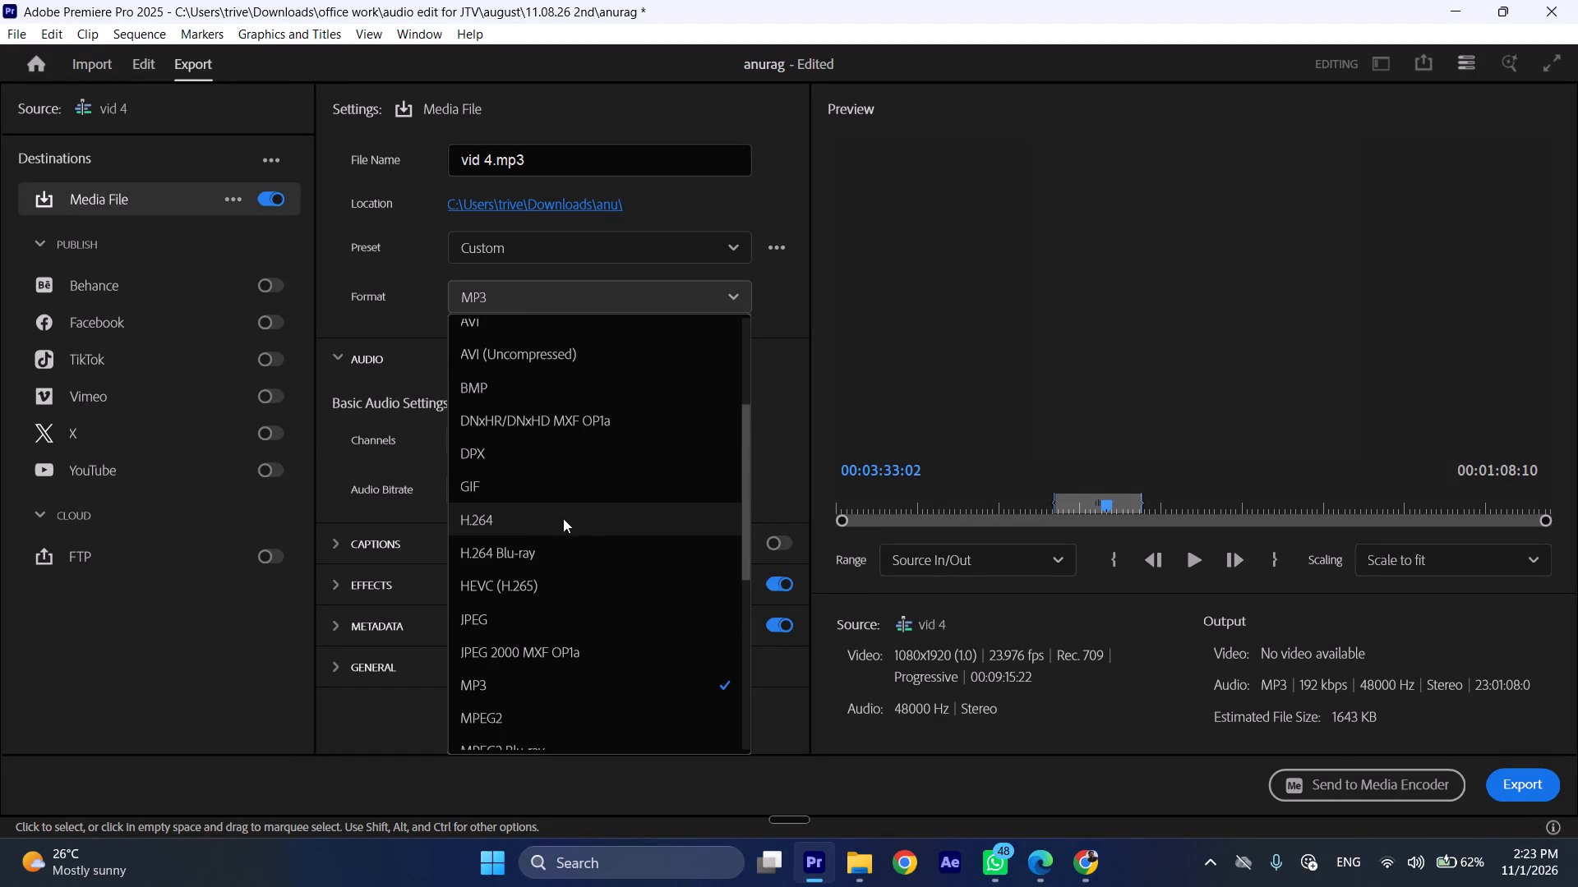
{"action": "left_click", "coordinate": [563, 518]}
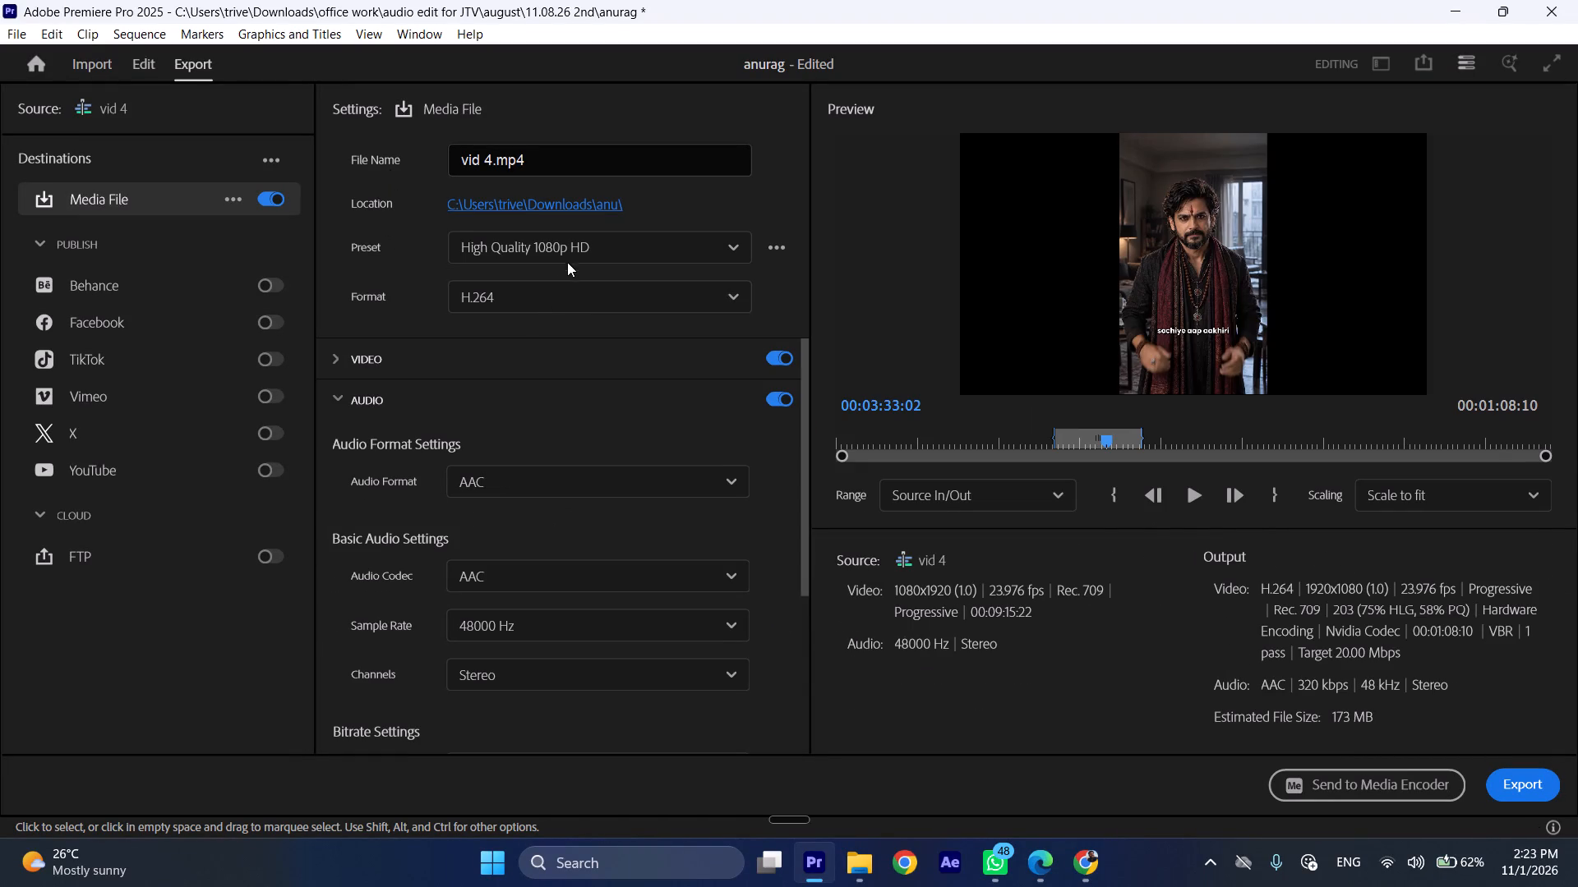
{"action": "left_click", "coordinate": [572, 255]}
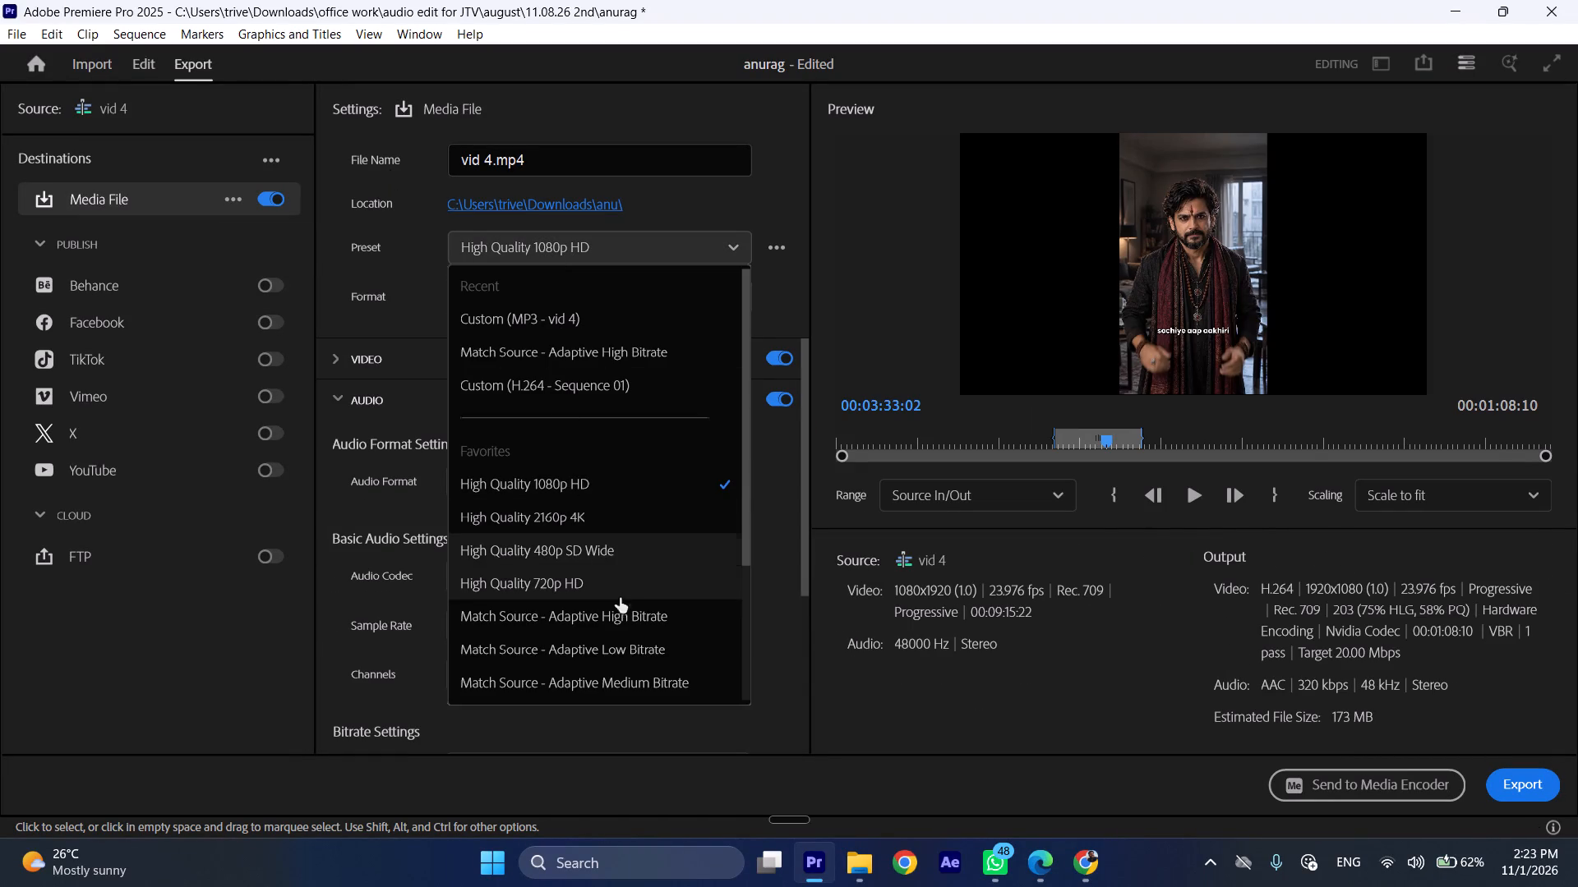
{"action": "left_click", "coordinate": [621, 617]}
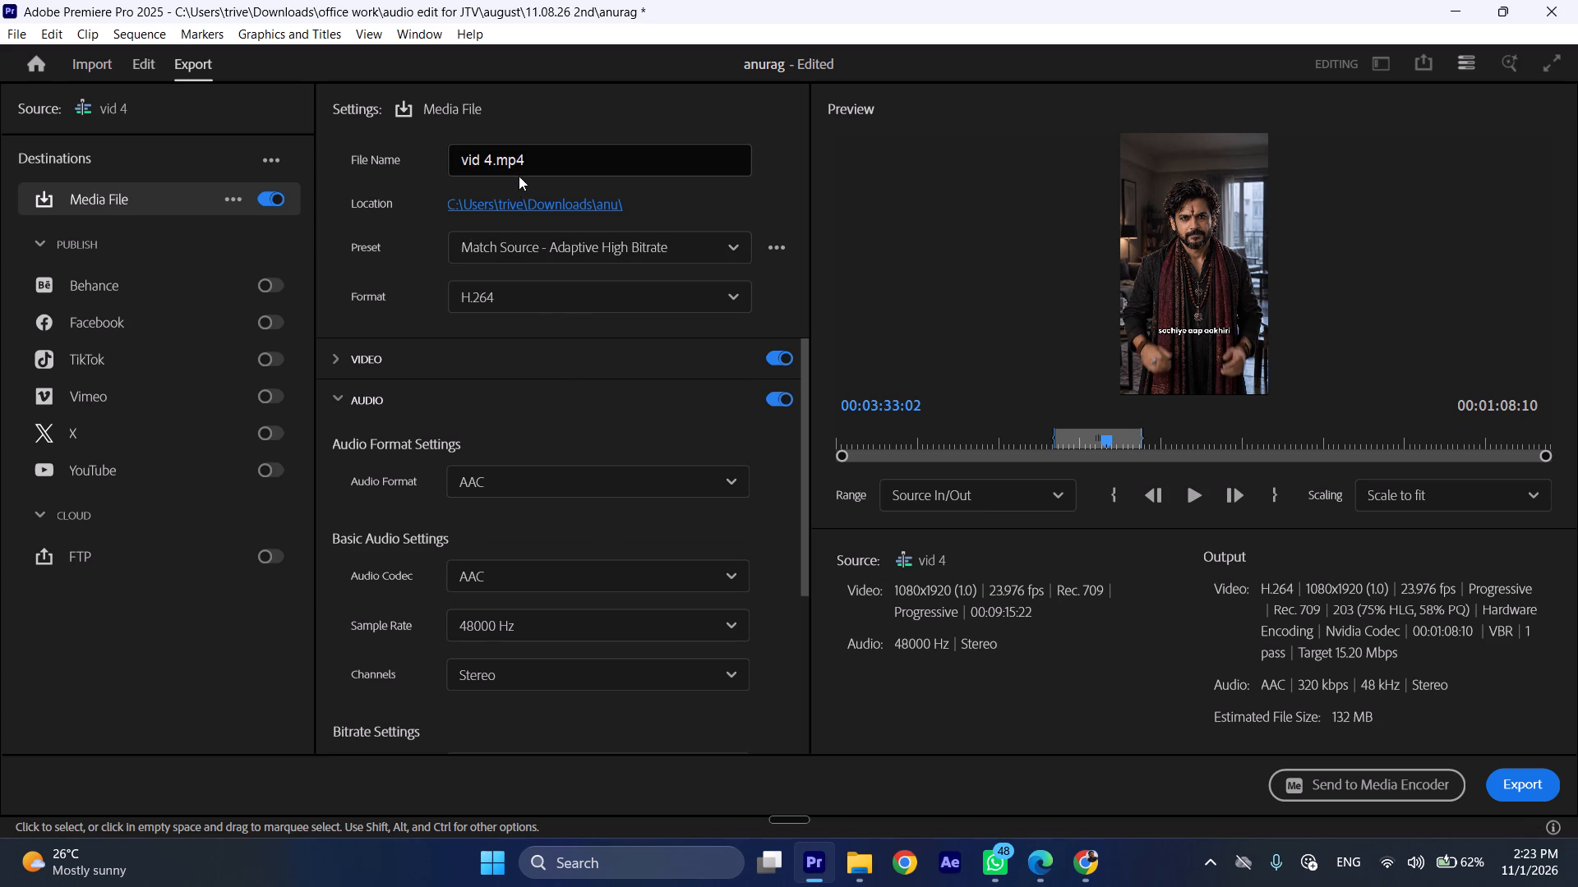
Export the range over the existing V-25 Kolkata Ka Darawana Metro Station with Sub video in the anu folder, replacing that file.
{"action": "left_click", "coordinate": [523, 205]}
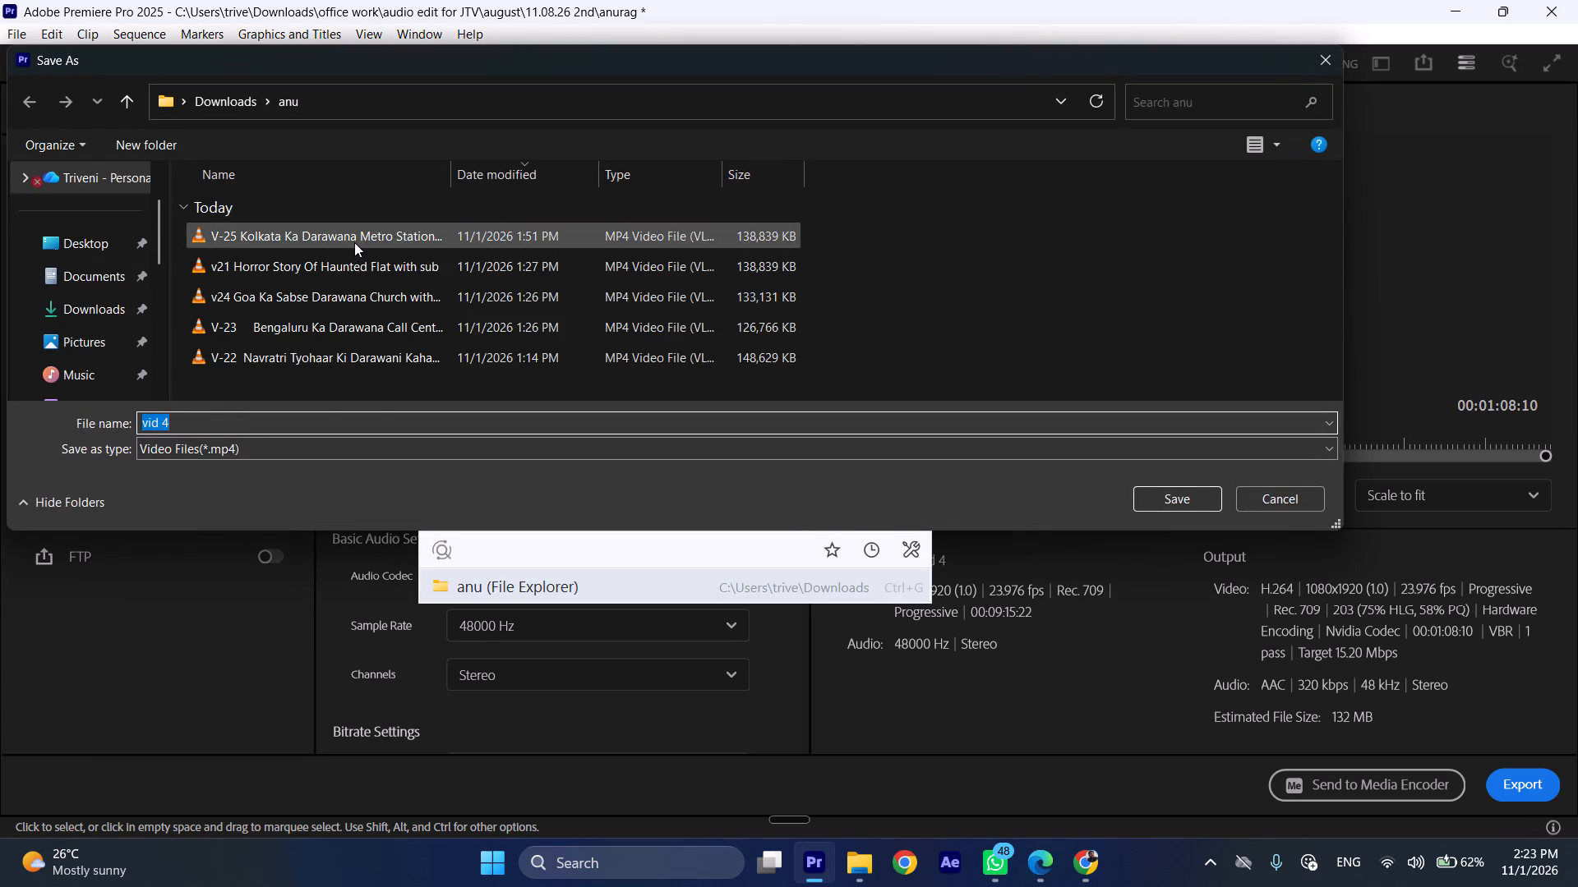
{"action": "left_click", "coordinate": [354, 242]}
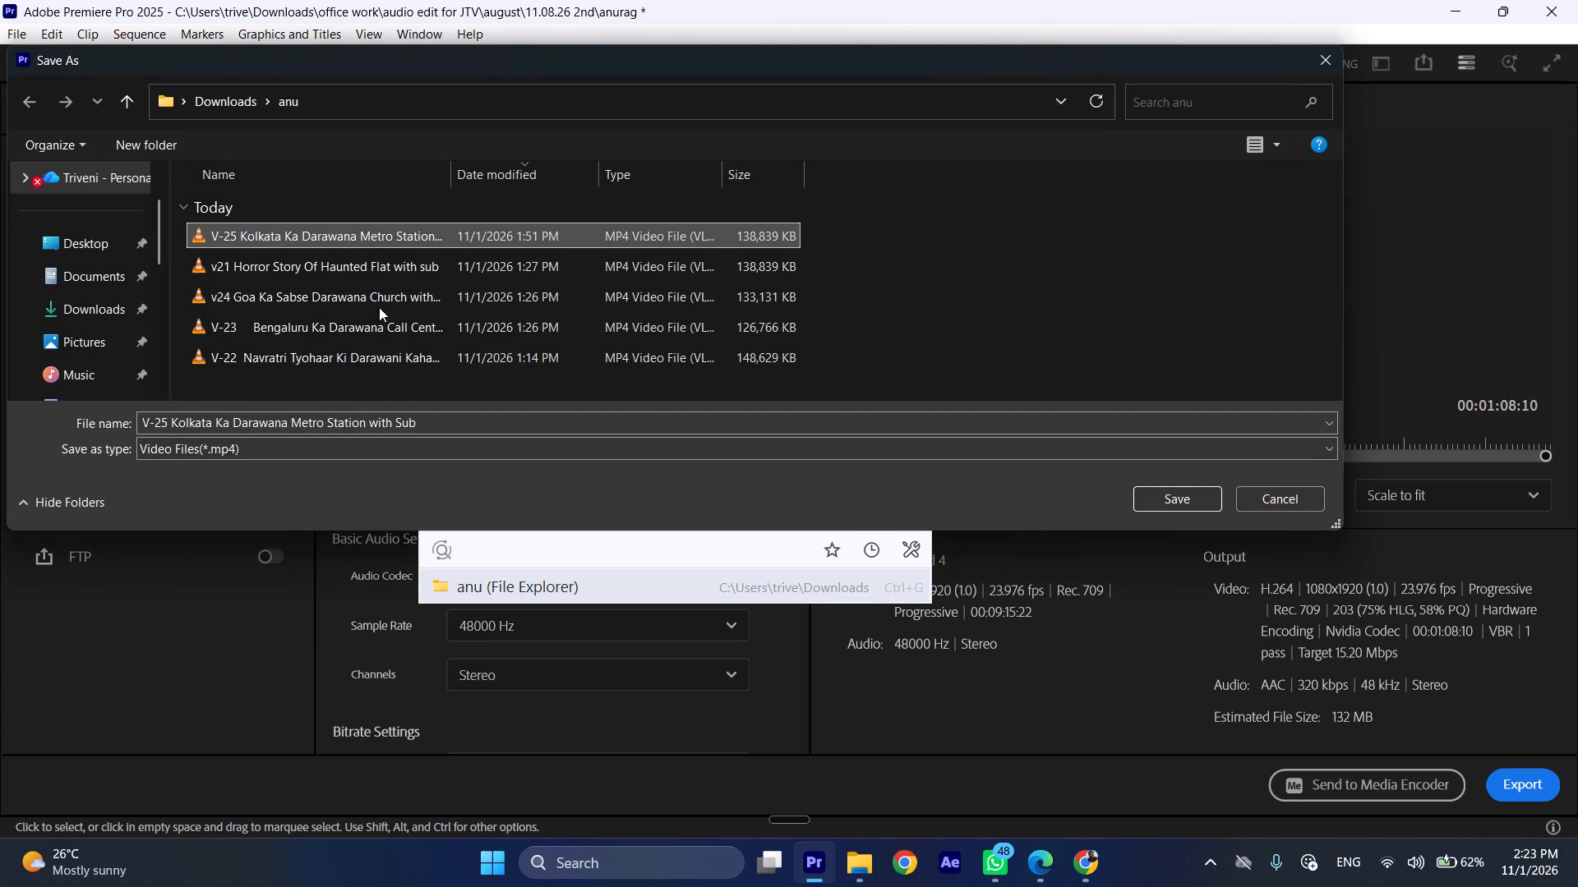
{"action": "left_click", "coordinate": [1155, 492]}
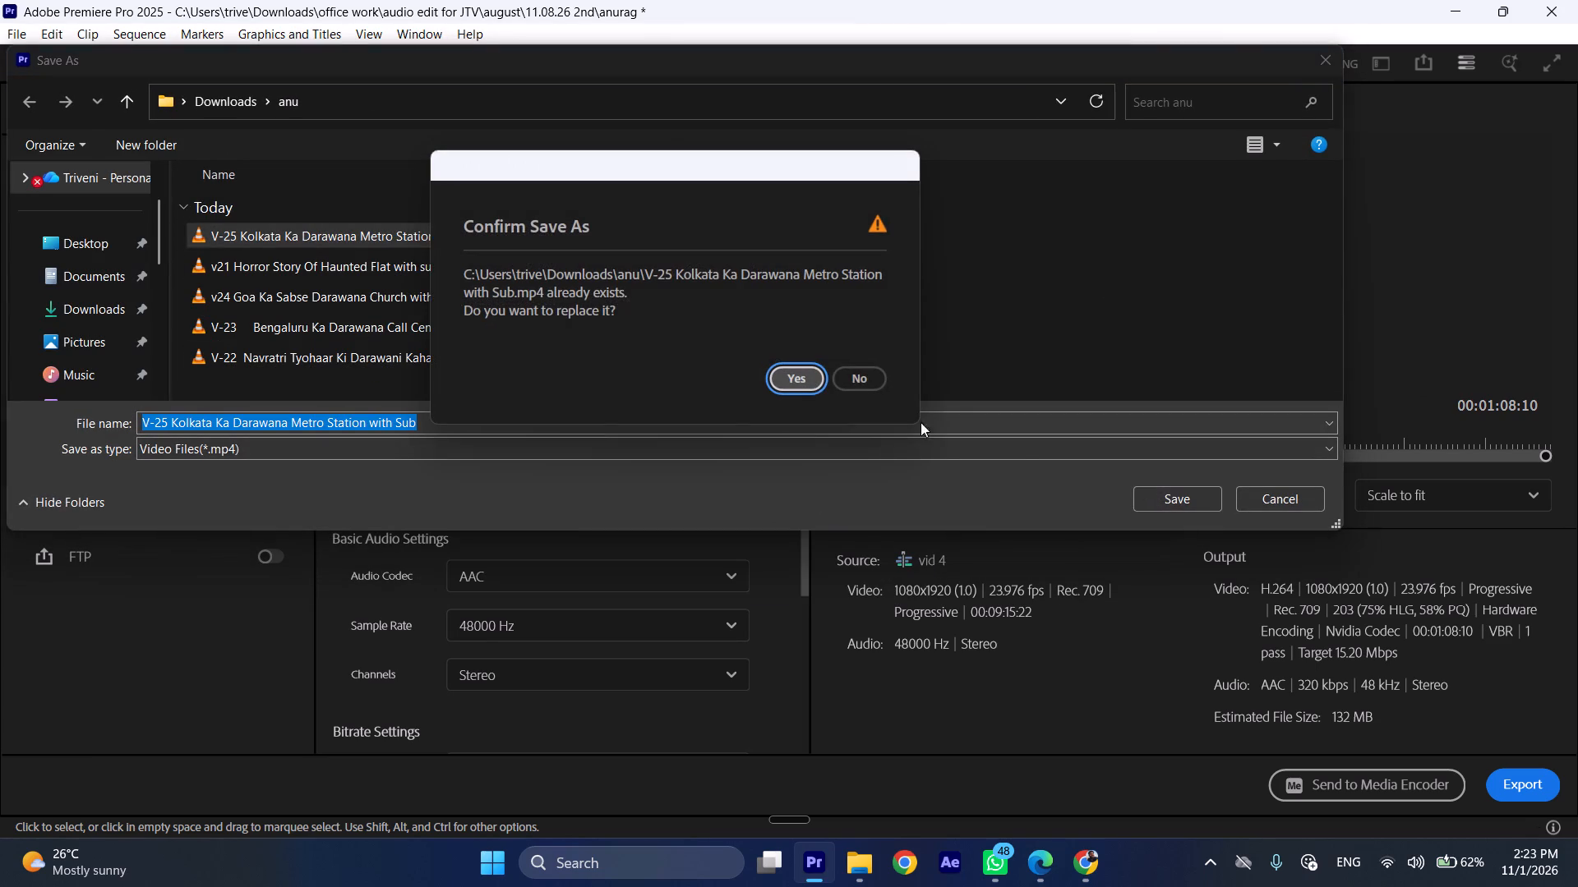
{"action": "left_click", "coordinate": [791, 378]}
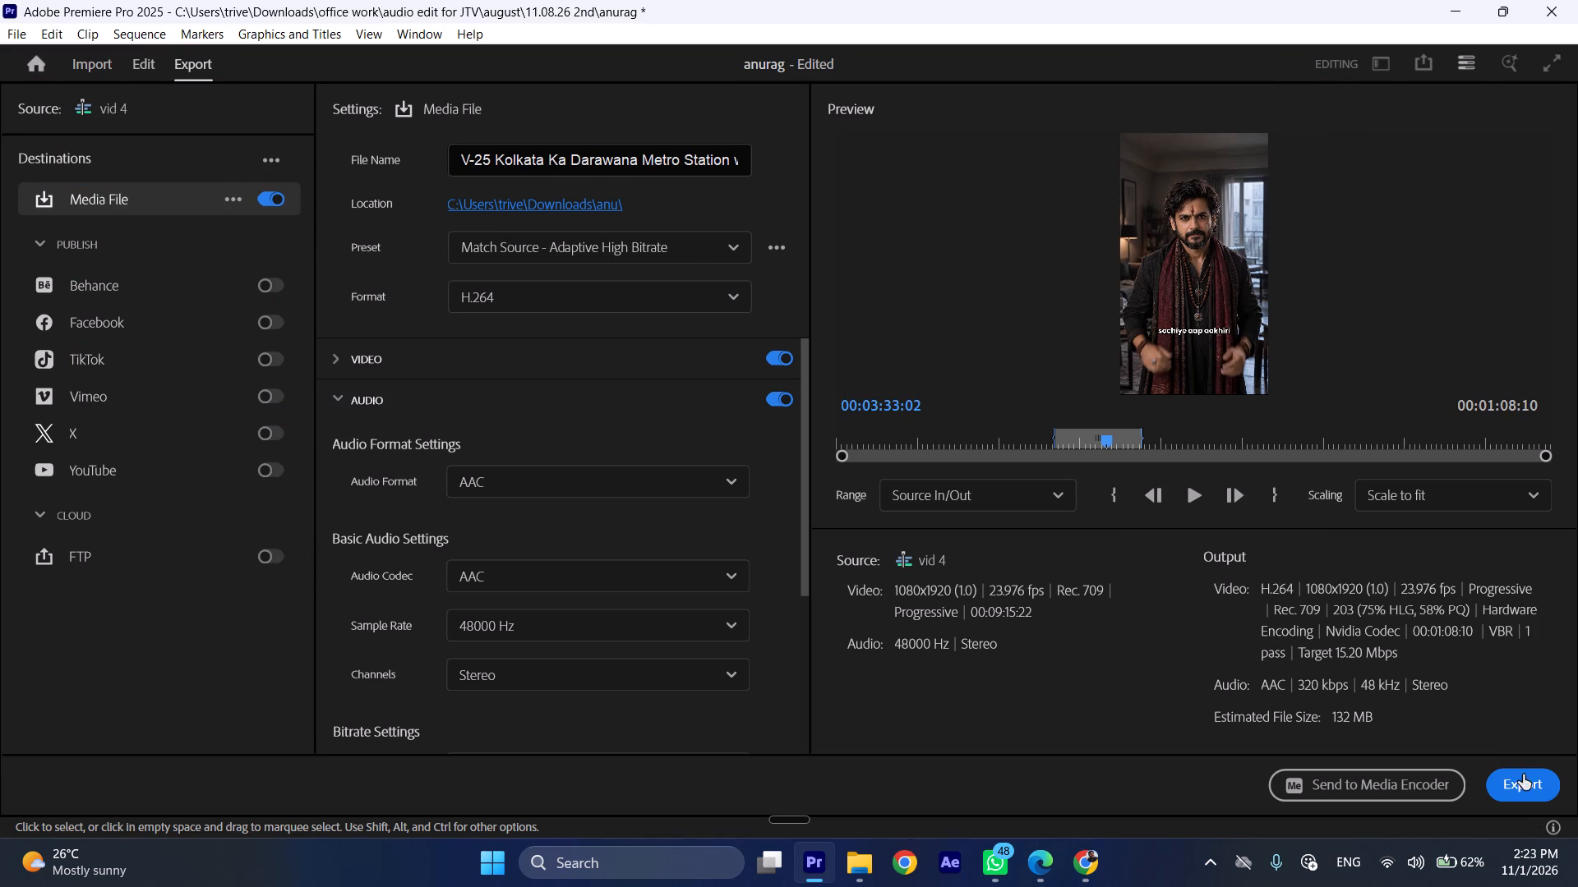
{"action": "left_click", "coordinate": [1523, 783]}
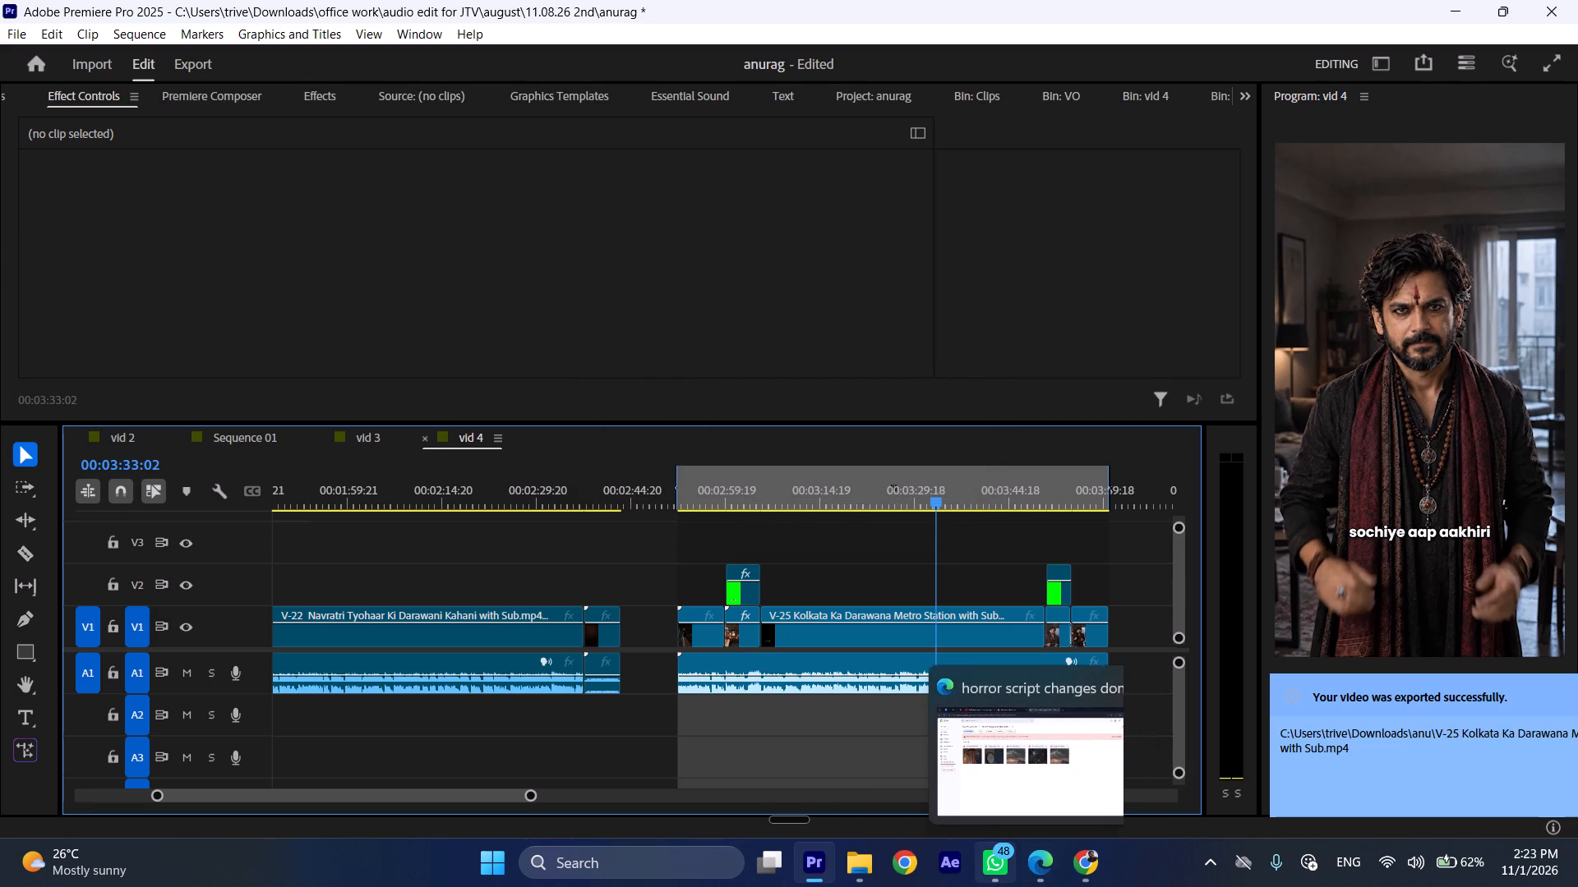
Switch to Google Chrome and open a window in the jha profile.
{"action": "left_click", "coordinate": [1075, 870]}
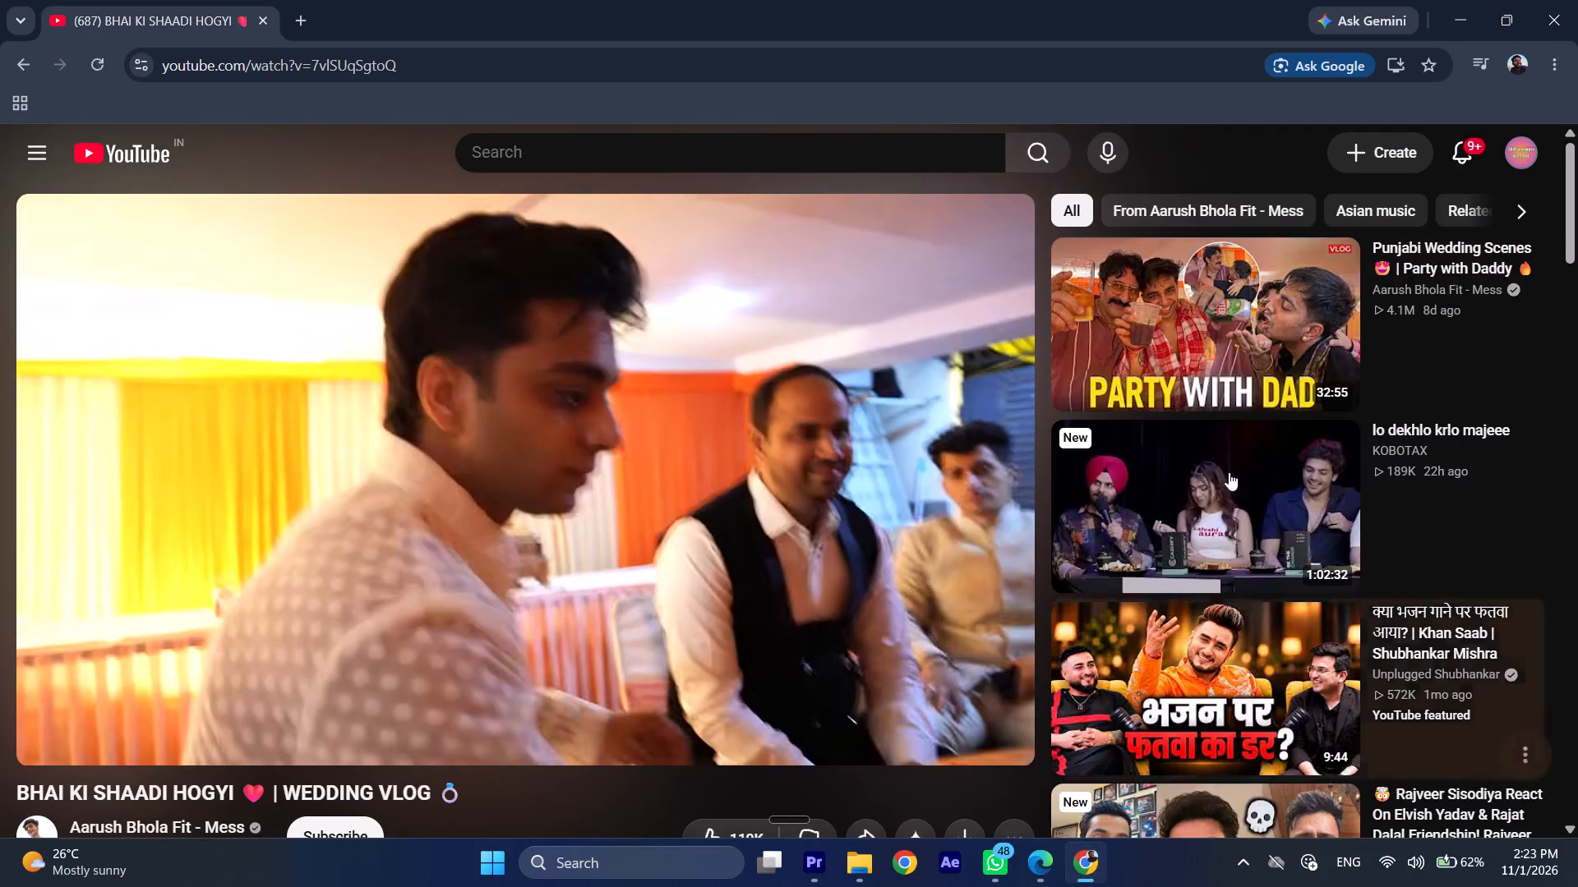
{"action": "left_click", "coordinate": [1519, 51]}
{"action": "left_click", "coordinate": [1356, 618]}
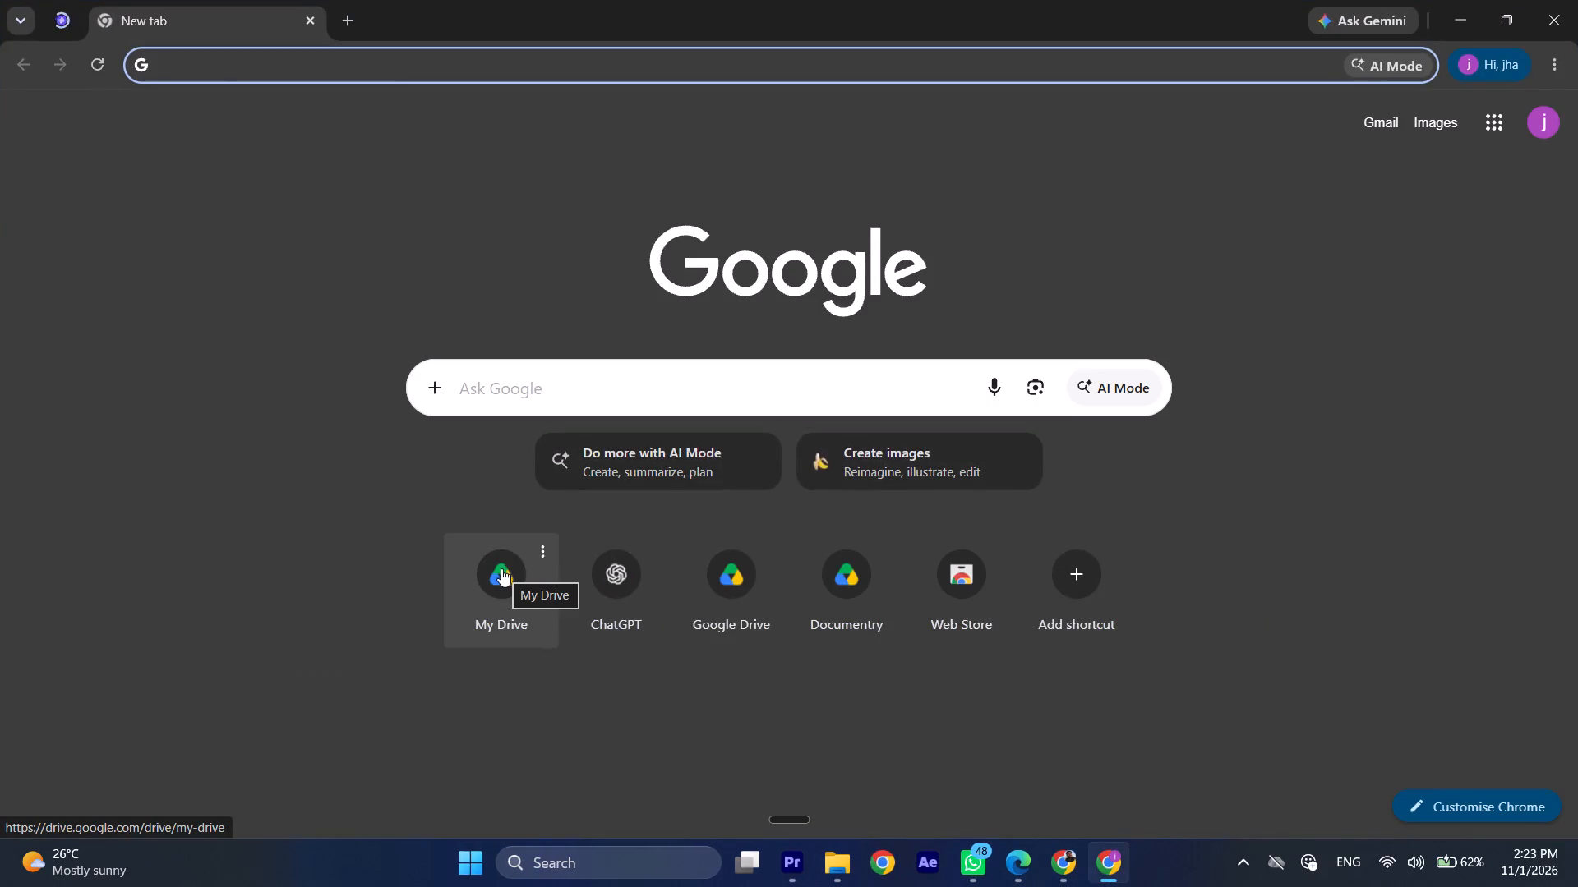
Switch to the Golu Chrome profile and open the Raw Google Drive folder shortcut.
{"action": "left_click", "coordinate": [1518, 55]}
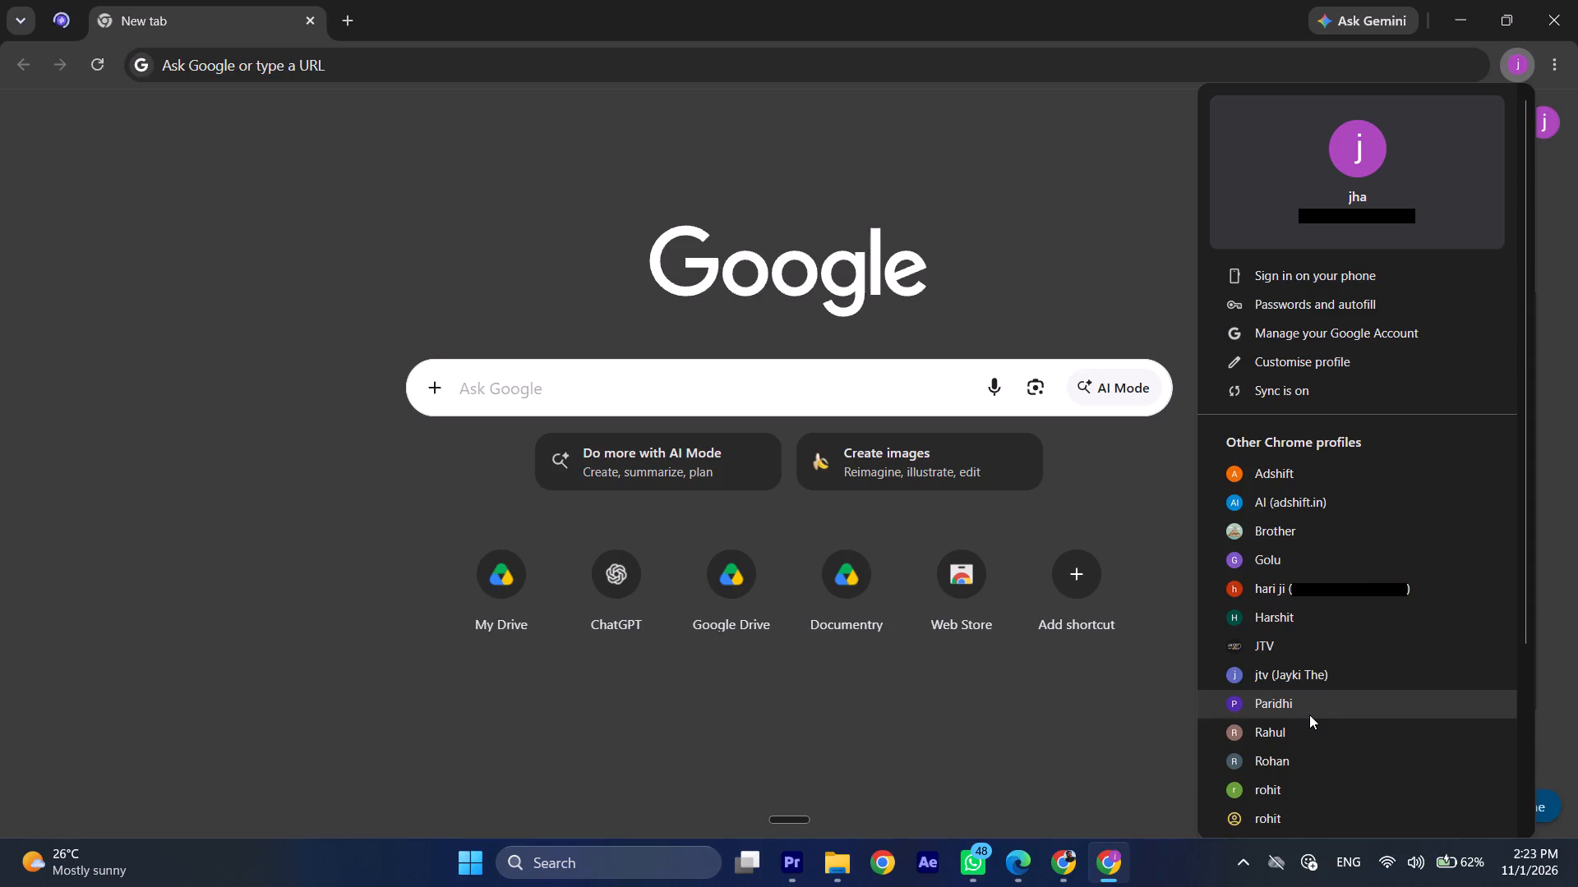
{"action": "left_click", "coordinate": [1296, 568]}
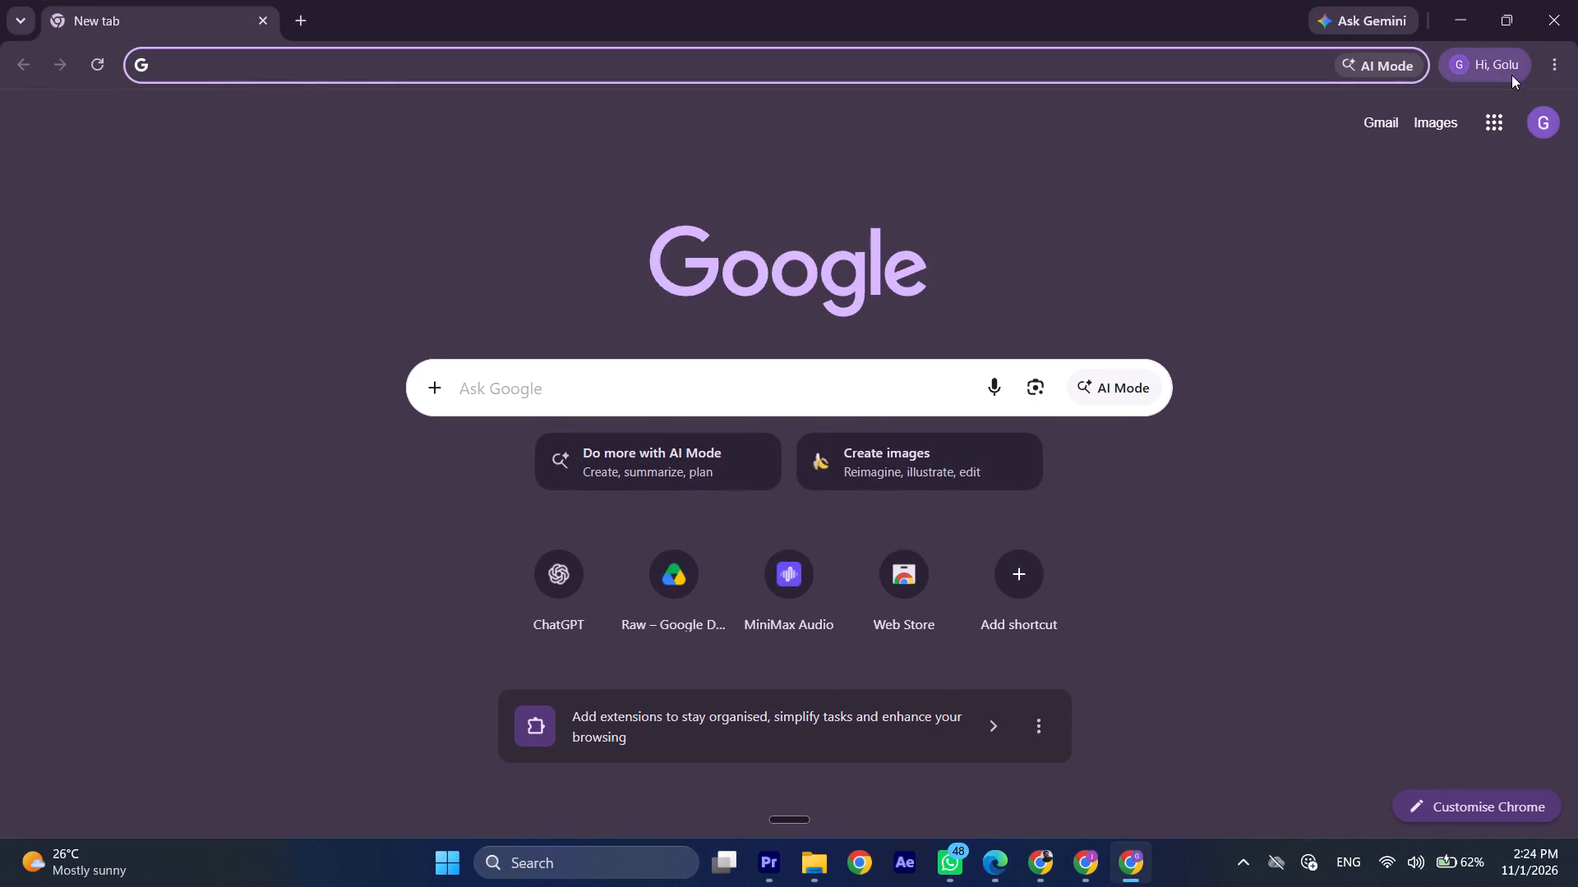
{"action": "left_click", "coordinate": [707, 574]}
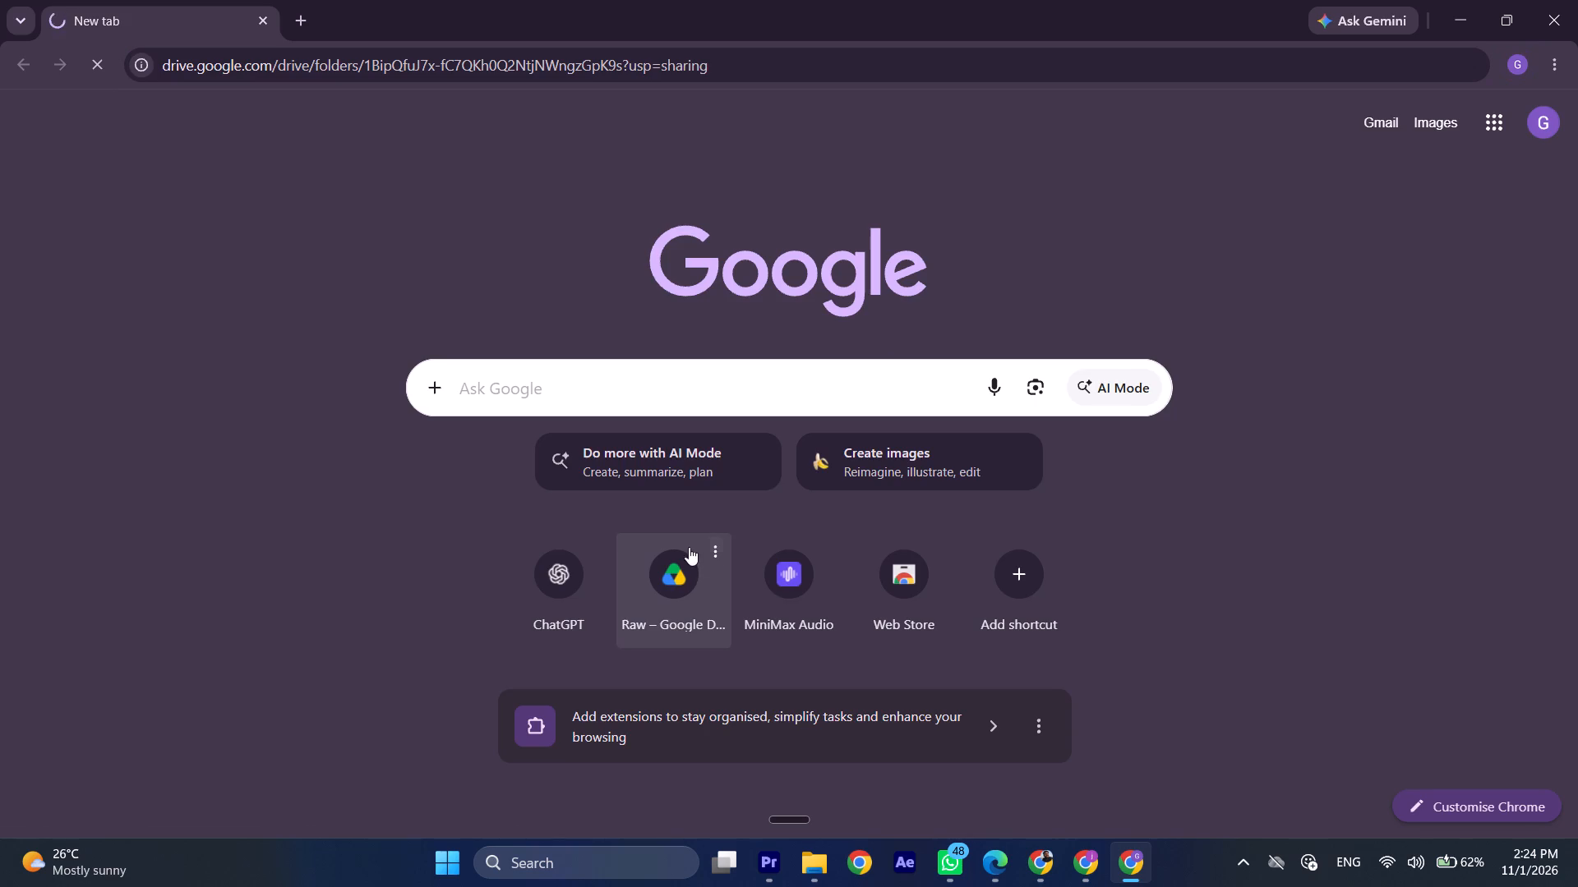
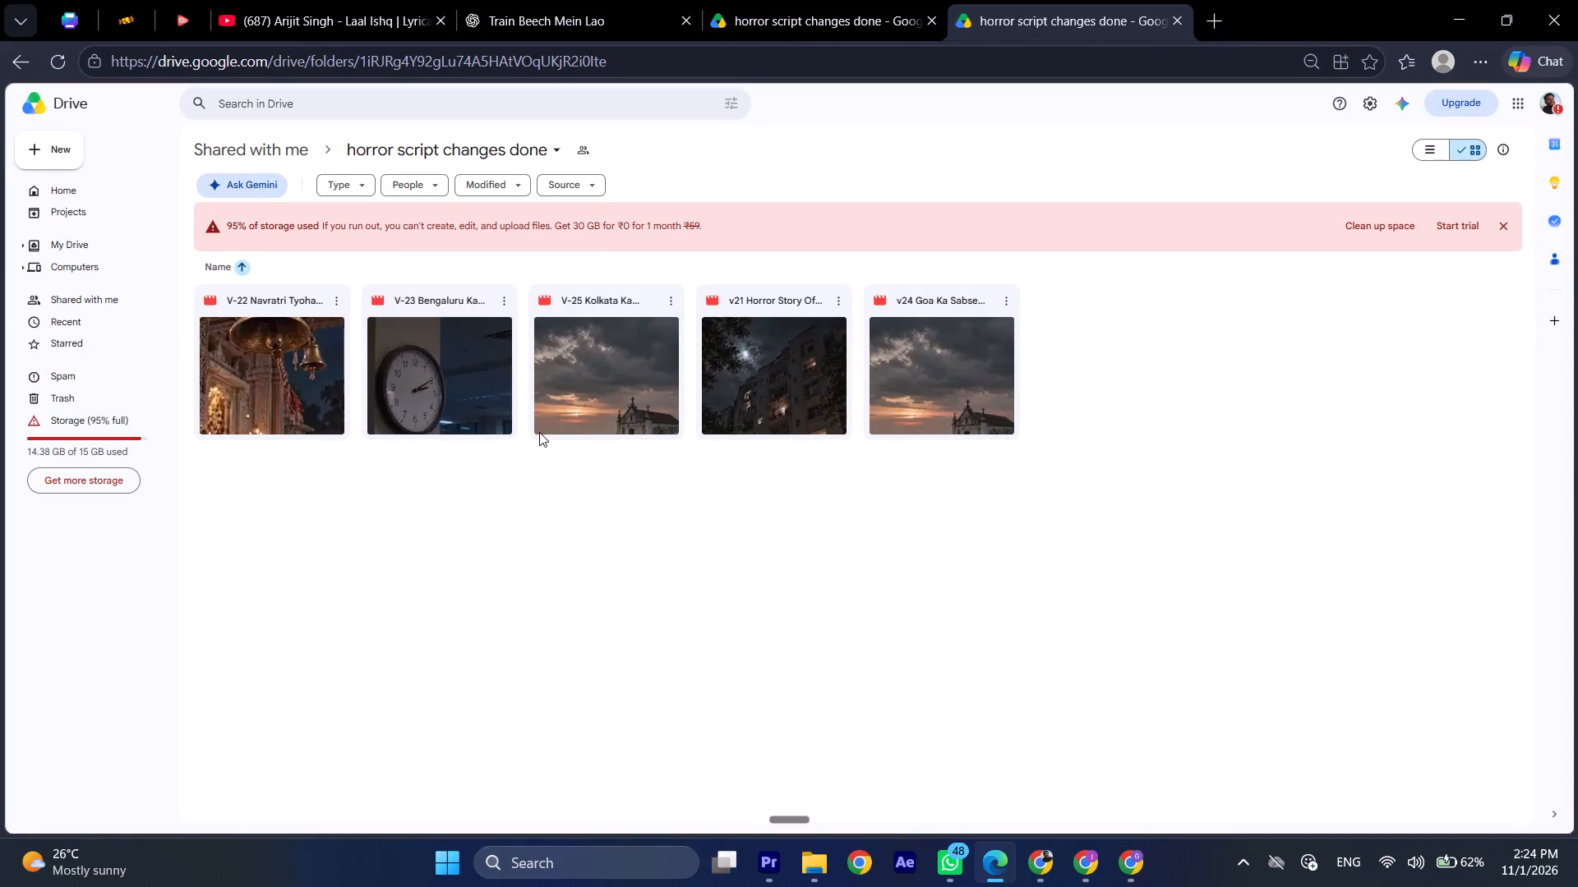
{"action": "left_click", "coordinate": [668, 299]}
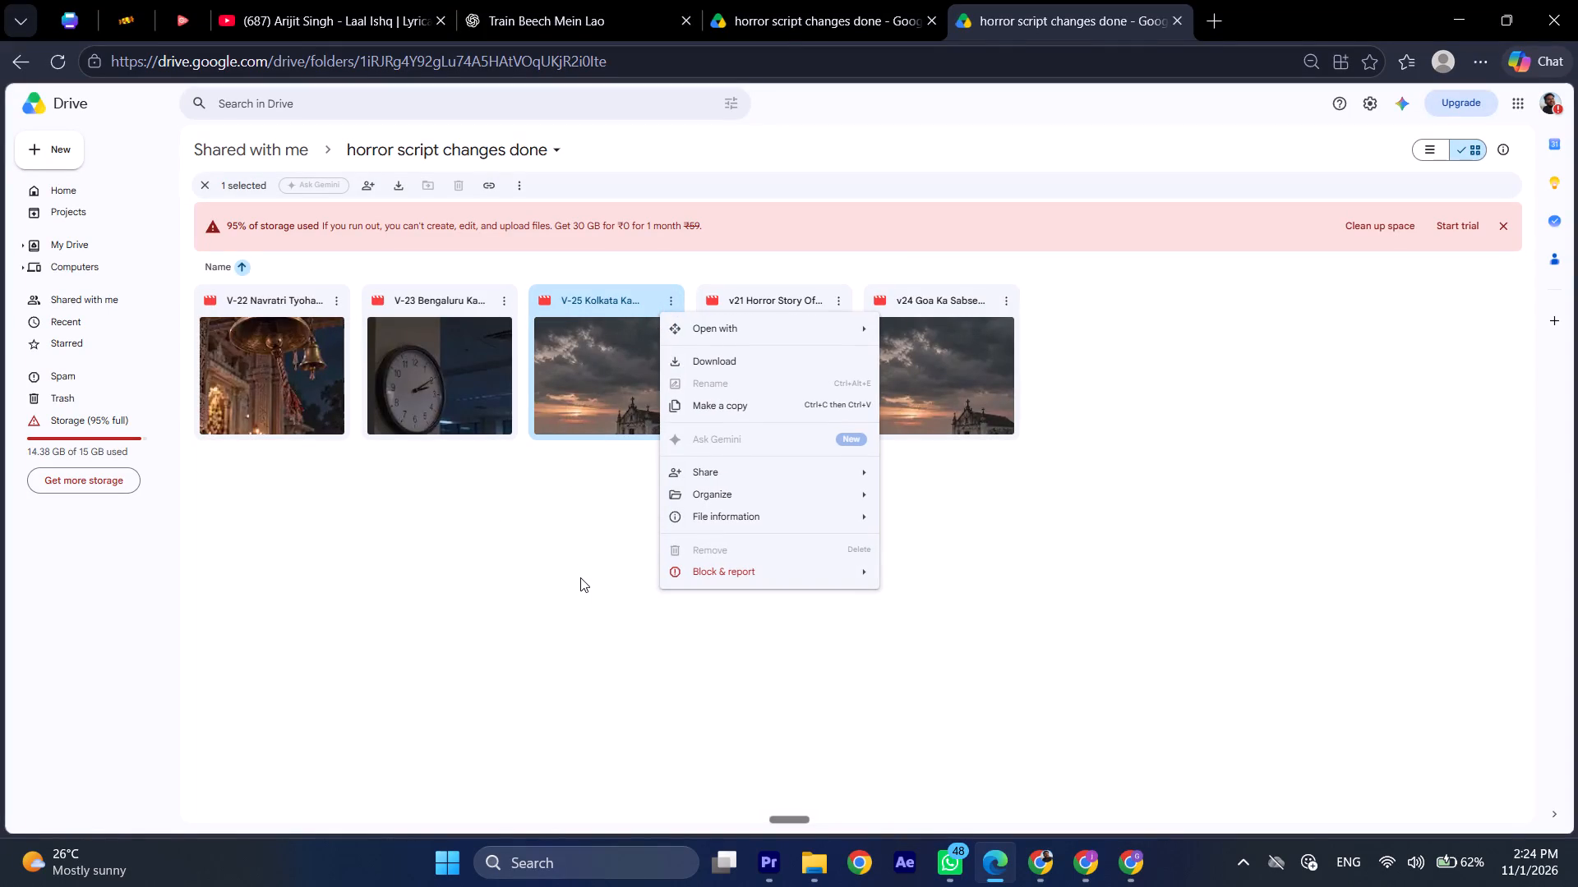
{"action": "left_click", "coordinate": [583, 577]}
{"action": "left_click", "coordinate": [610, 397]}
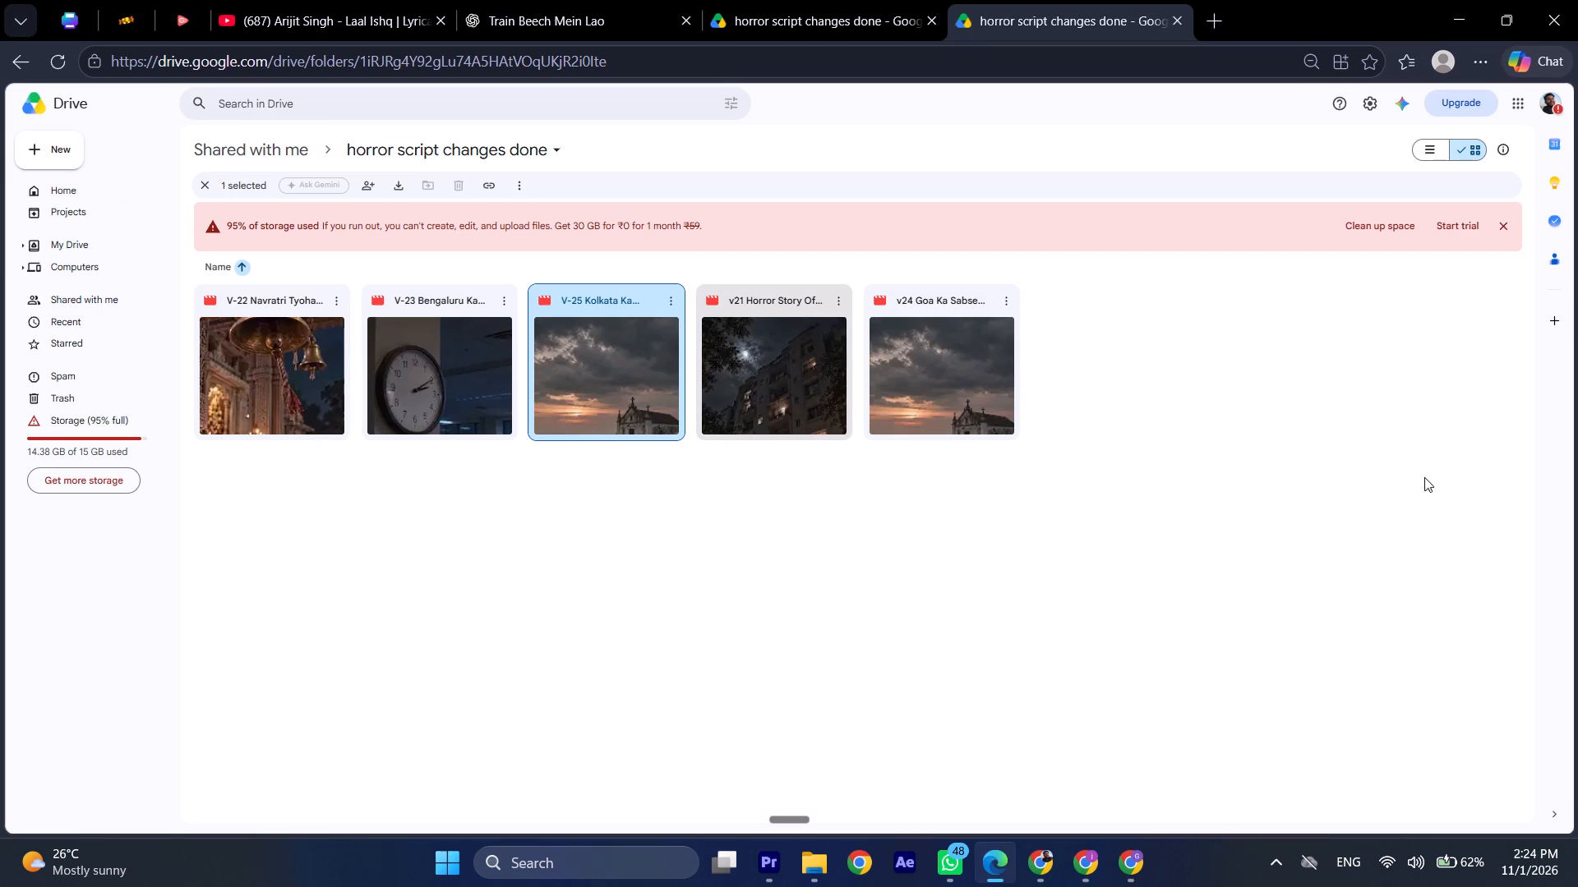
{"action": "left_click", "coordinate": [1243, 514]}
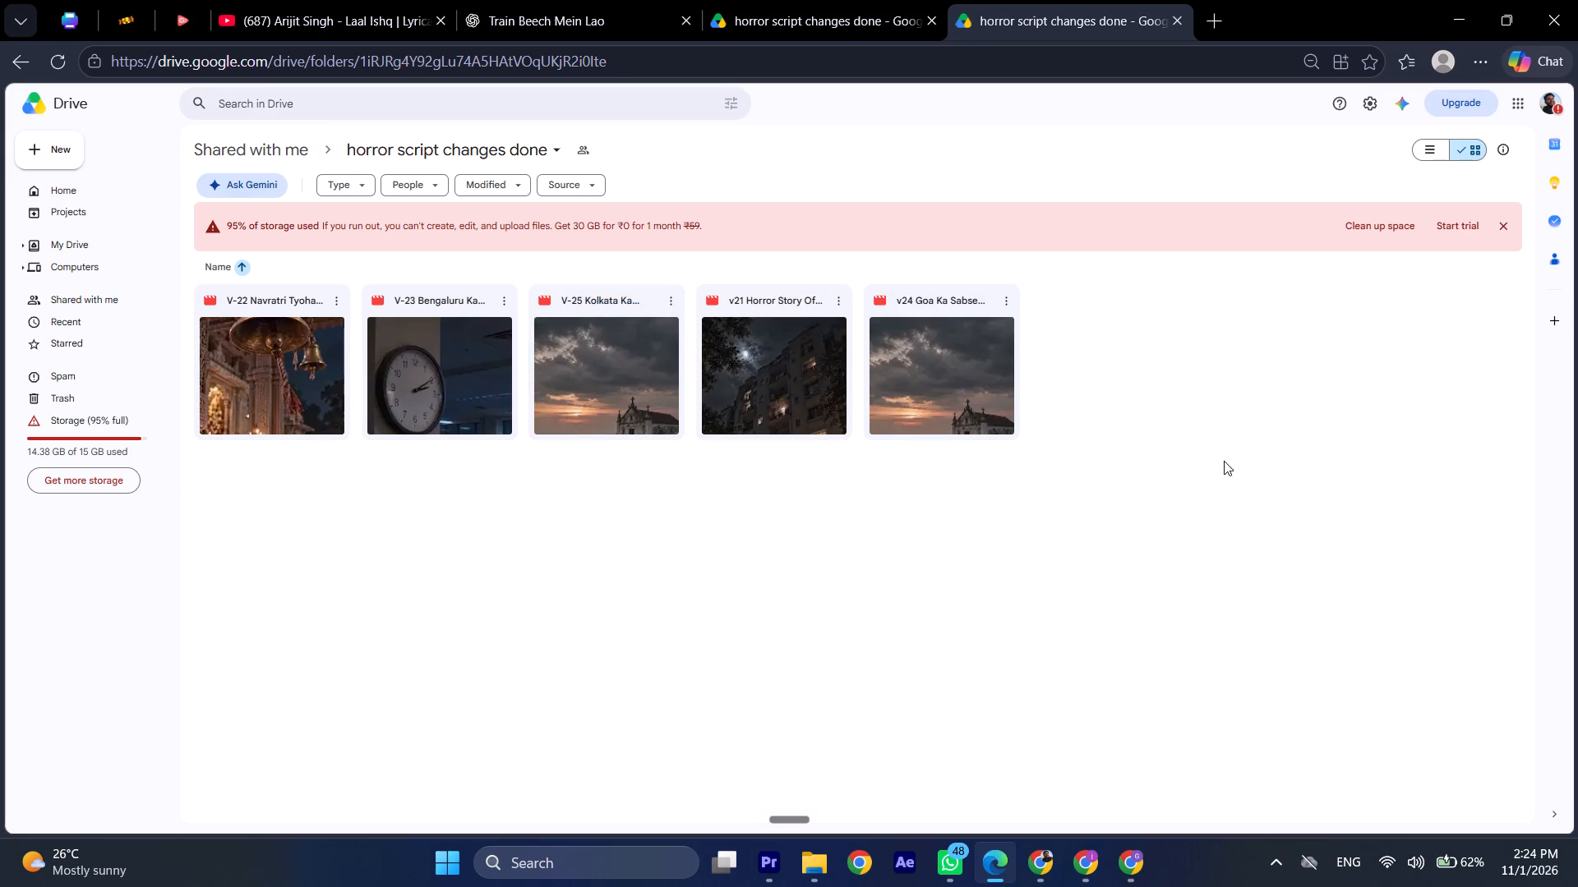
Close the Microsoft Edge window showing the horror script changes done folder in Google Drive.
{"action": "left_click", "coordinate": [1577, 0]}
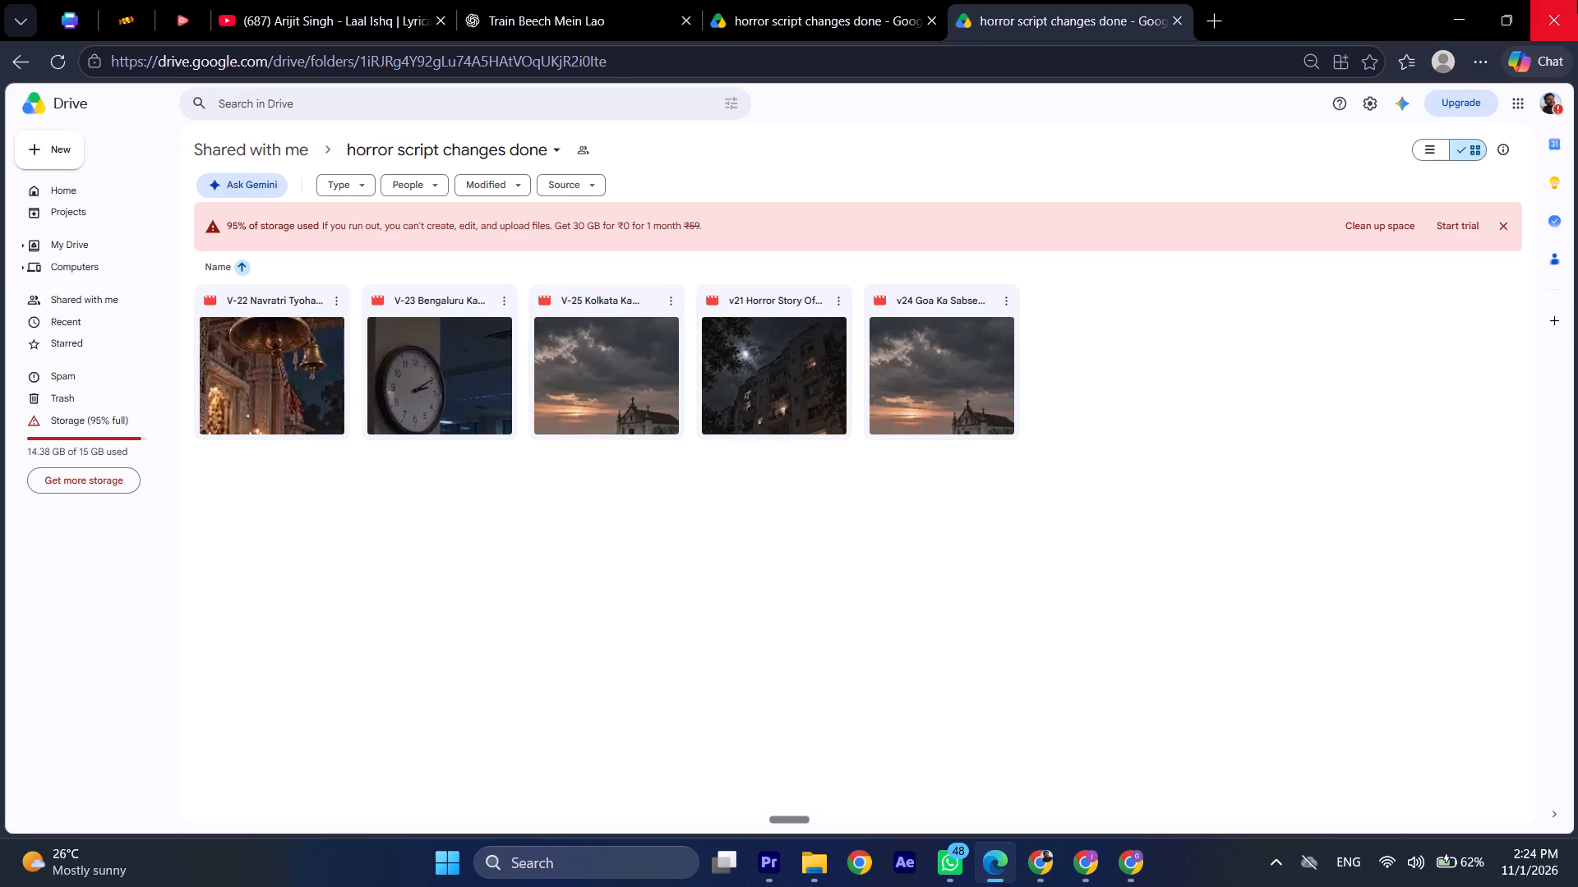
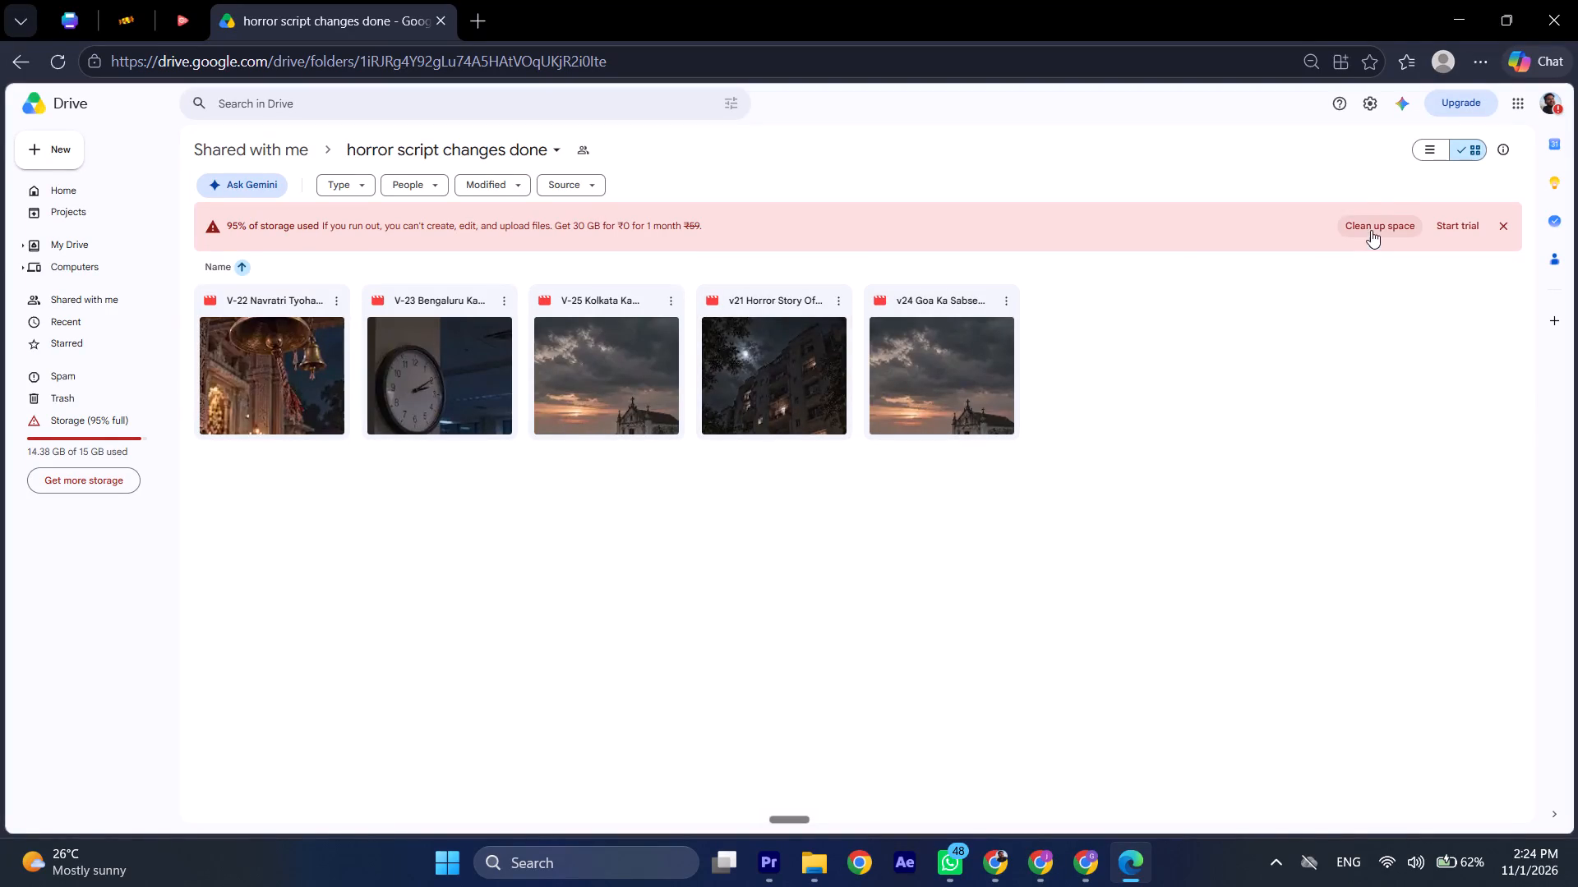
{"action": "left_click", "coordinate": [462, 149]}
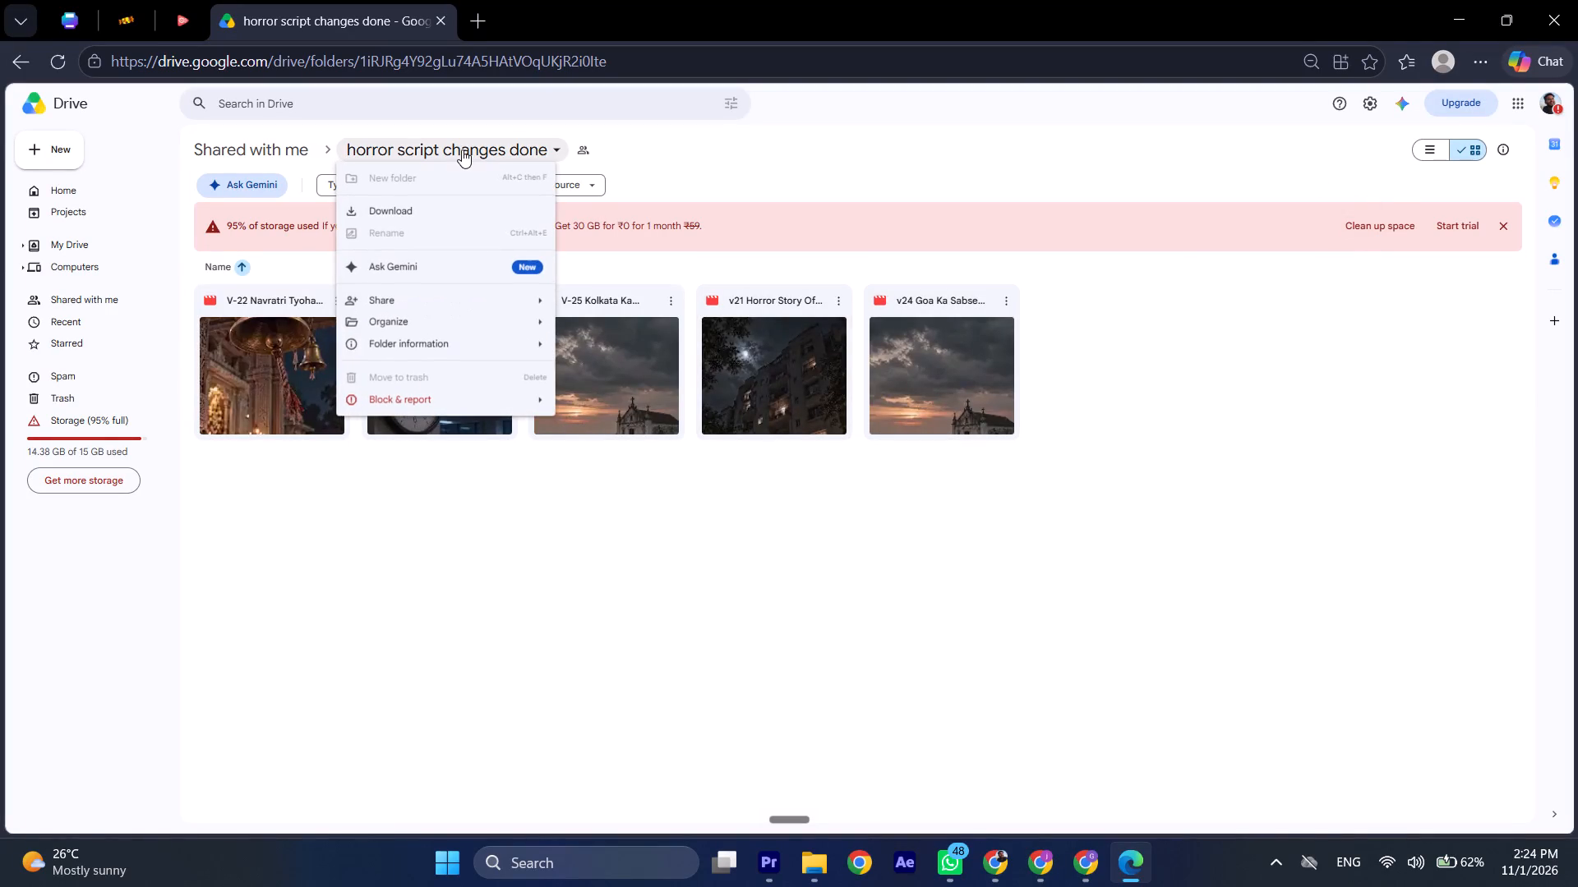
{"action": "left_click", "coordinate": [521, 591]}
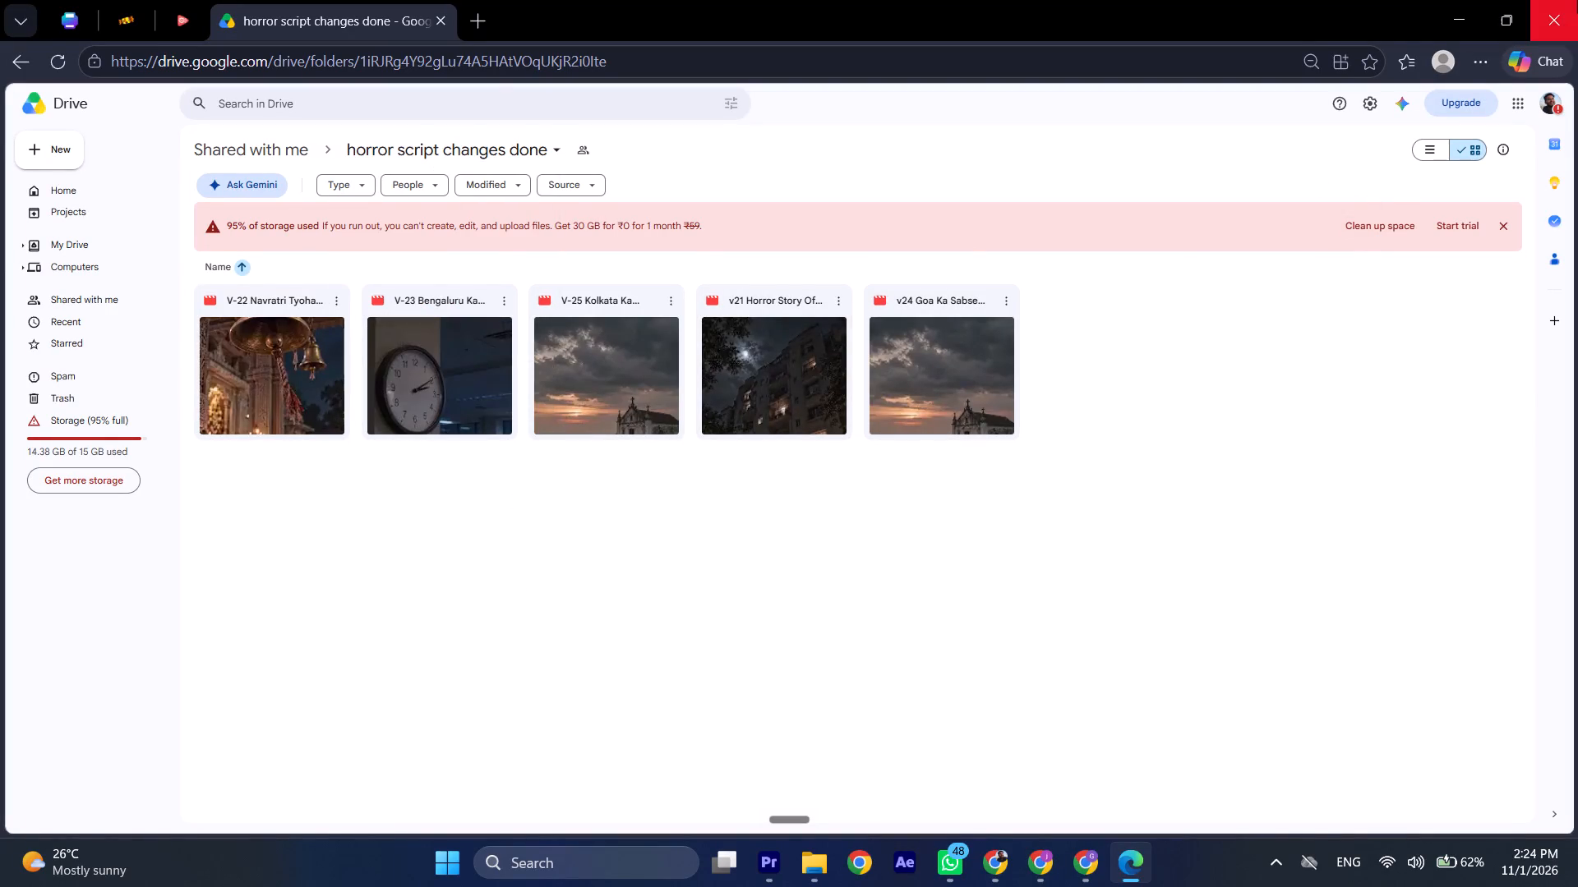
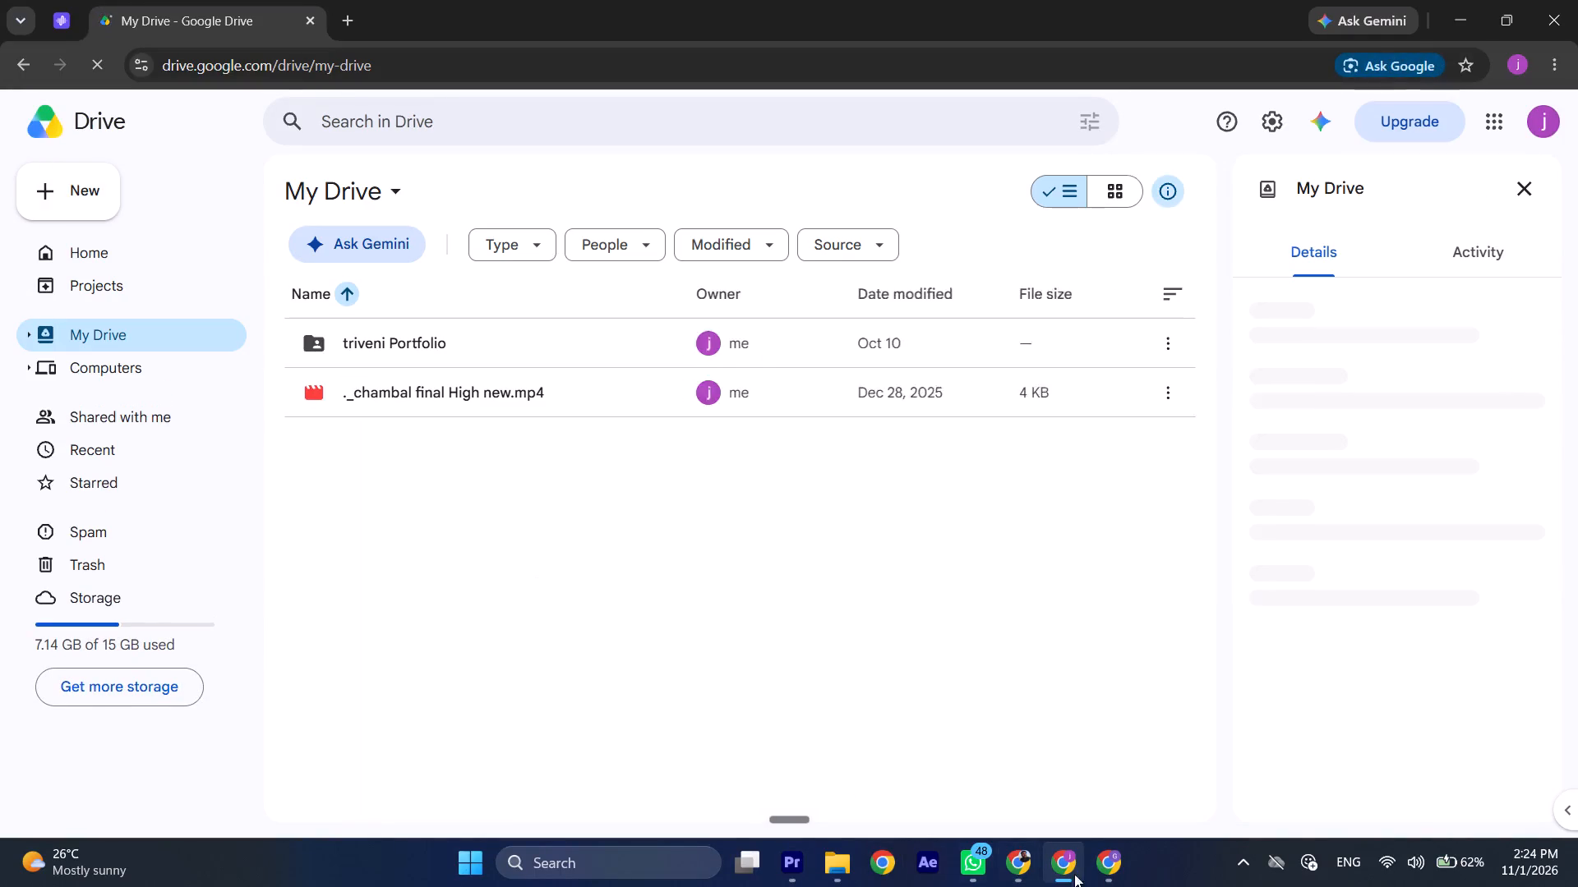
Check the contents of the "horror edits" folder in the Golu profile's My Drive and close that window.
{"action": "left_click", "coordinate": [1511, 68]}
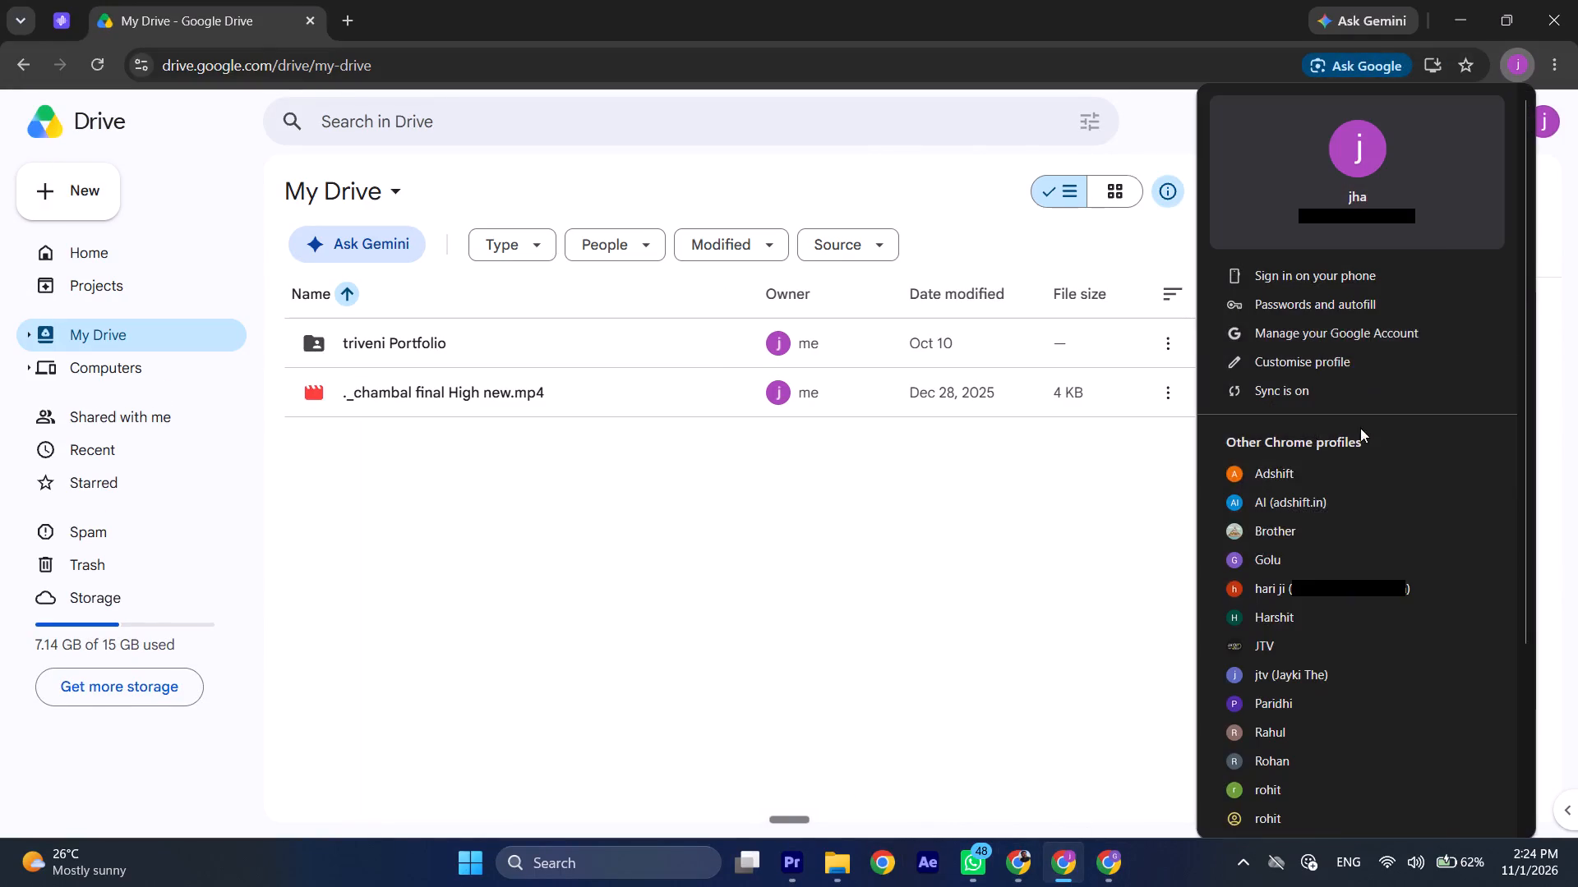
{"action": "left_click", "coordinate": [1285, 554]}
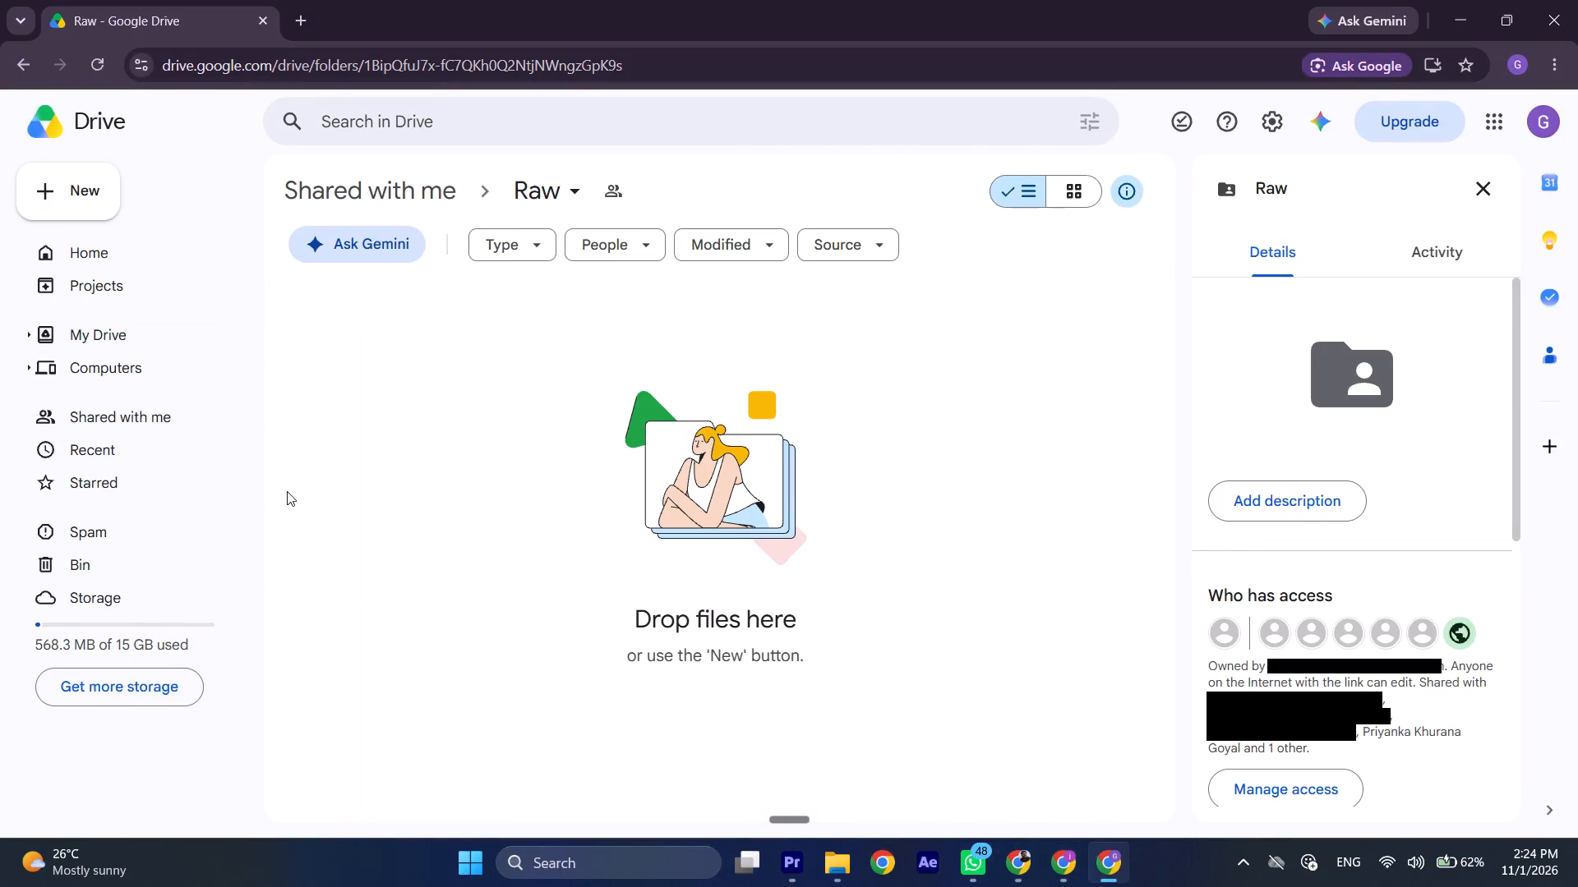
{"action": "left_click", "coordinate": [129, 336]}
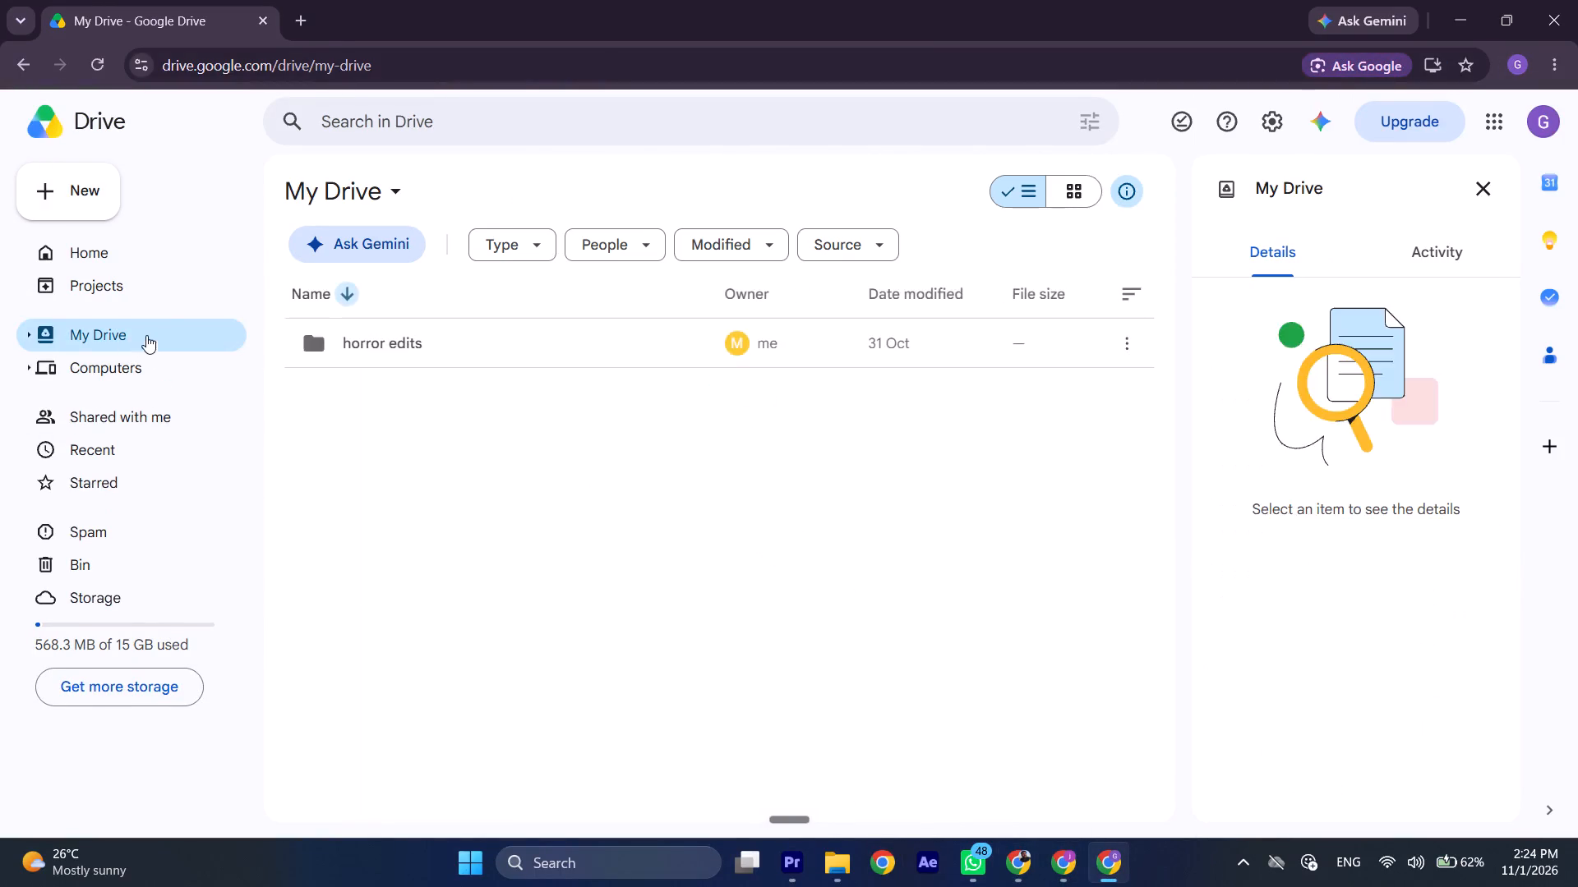
{"action": "double_click", "coordinate": [352, 354]}
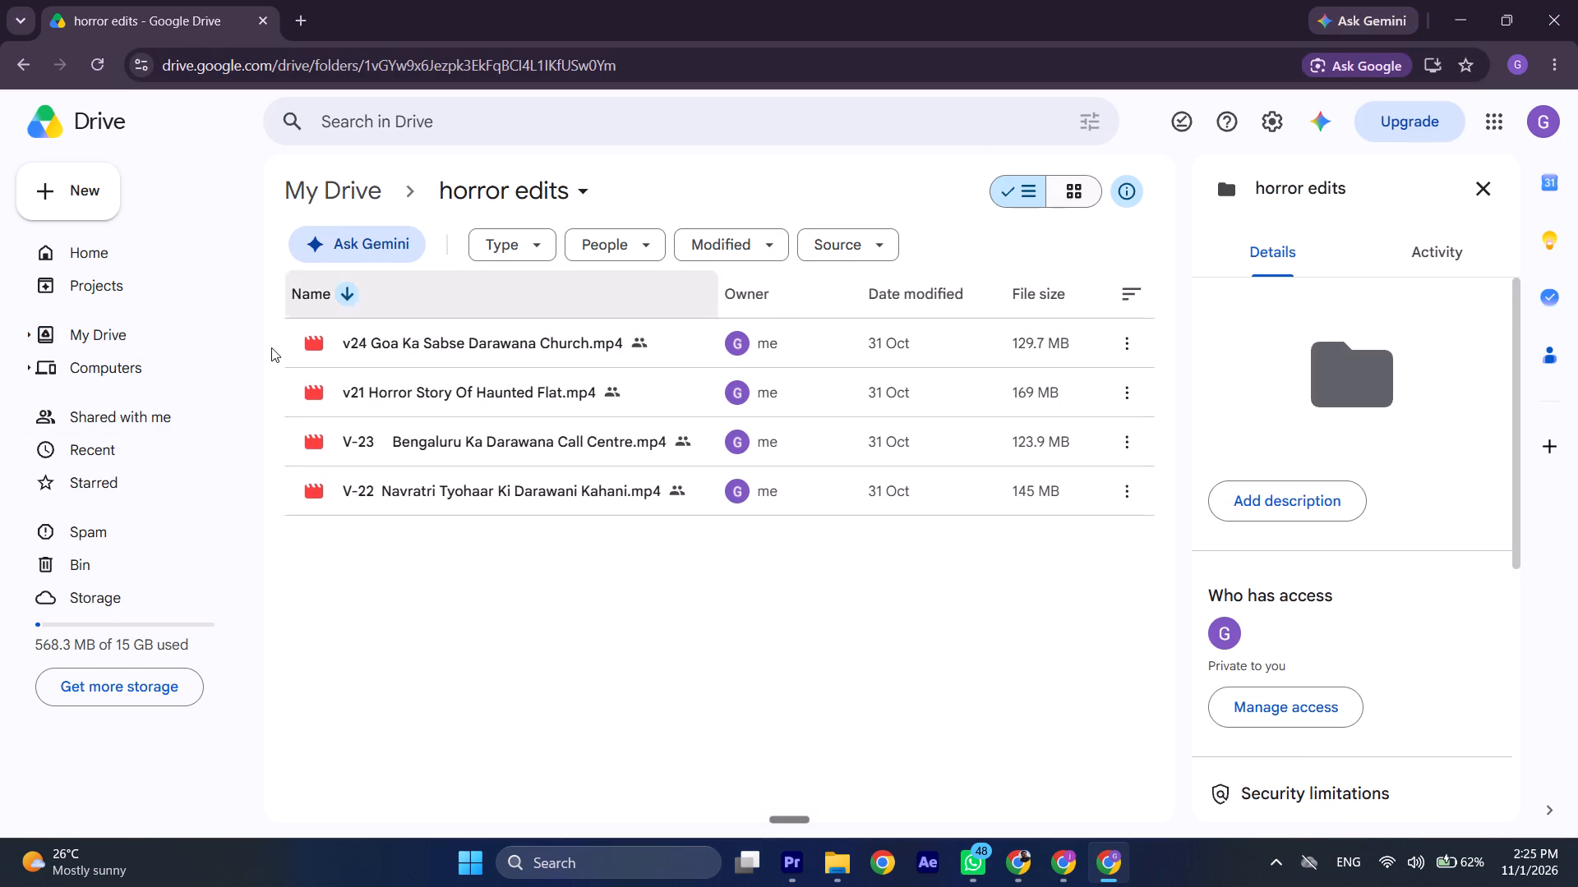
{"action": "left_click", "coordinate": [1577, 0]}
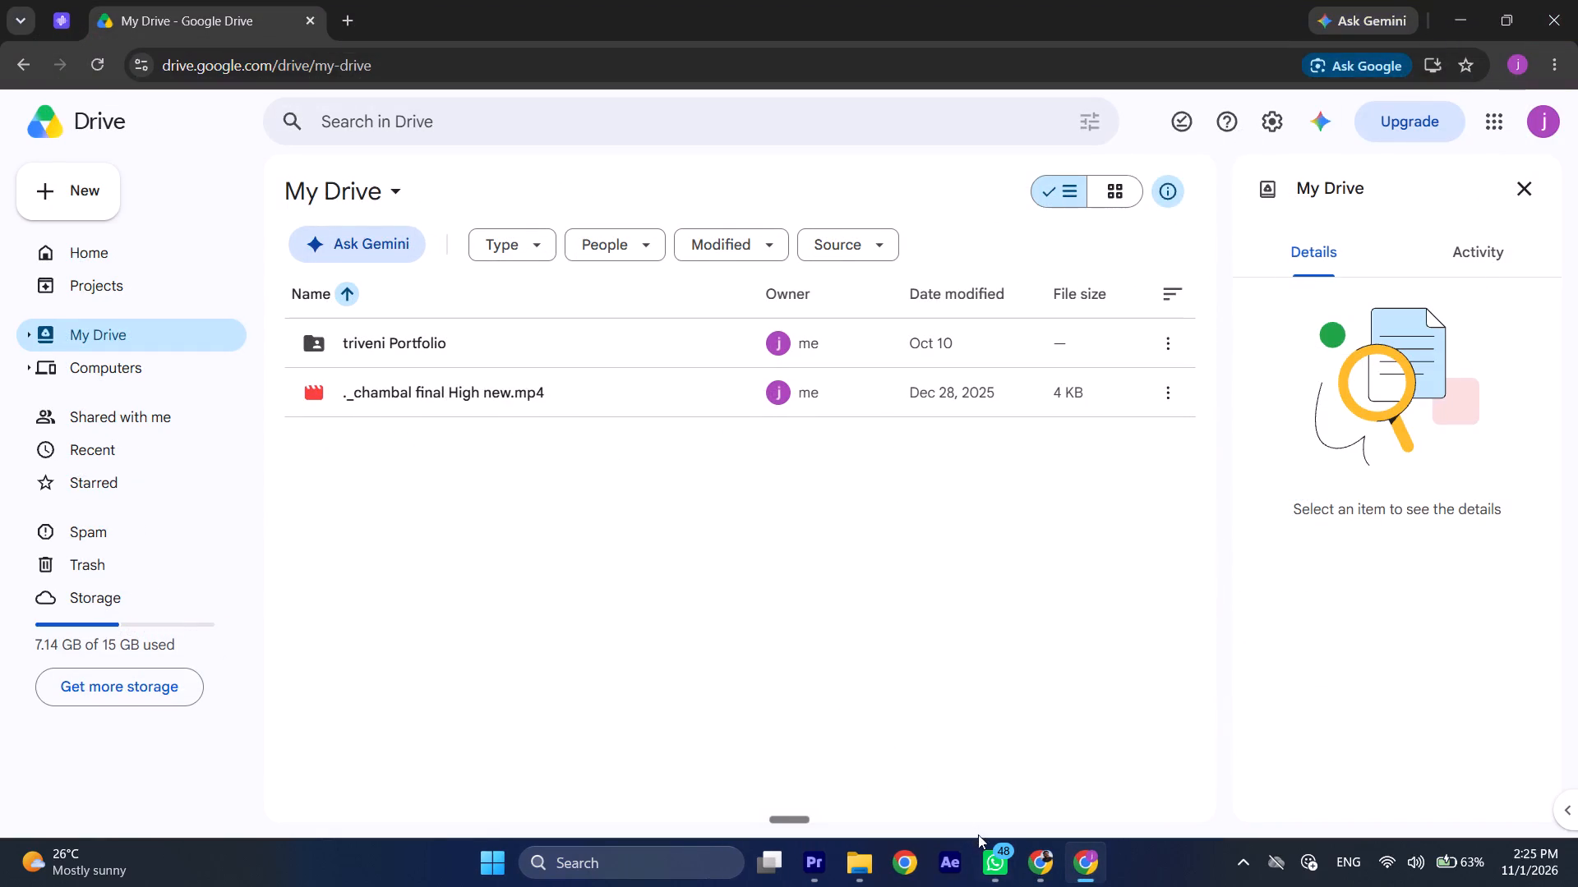
Reopen Google Drive in the Golu profile and view its My Drive.
{"action": "left_click", "coordinate": [1525, 53]}
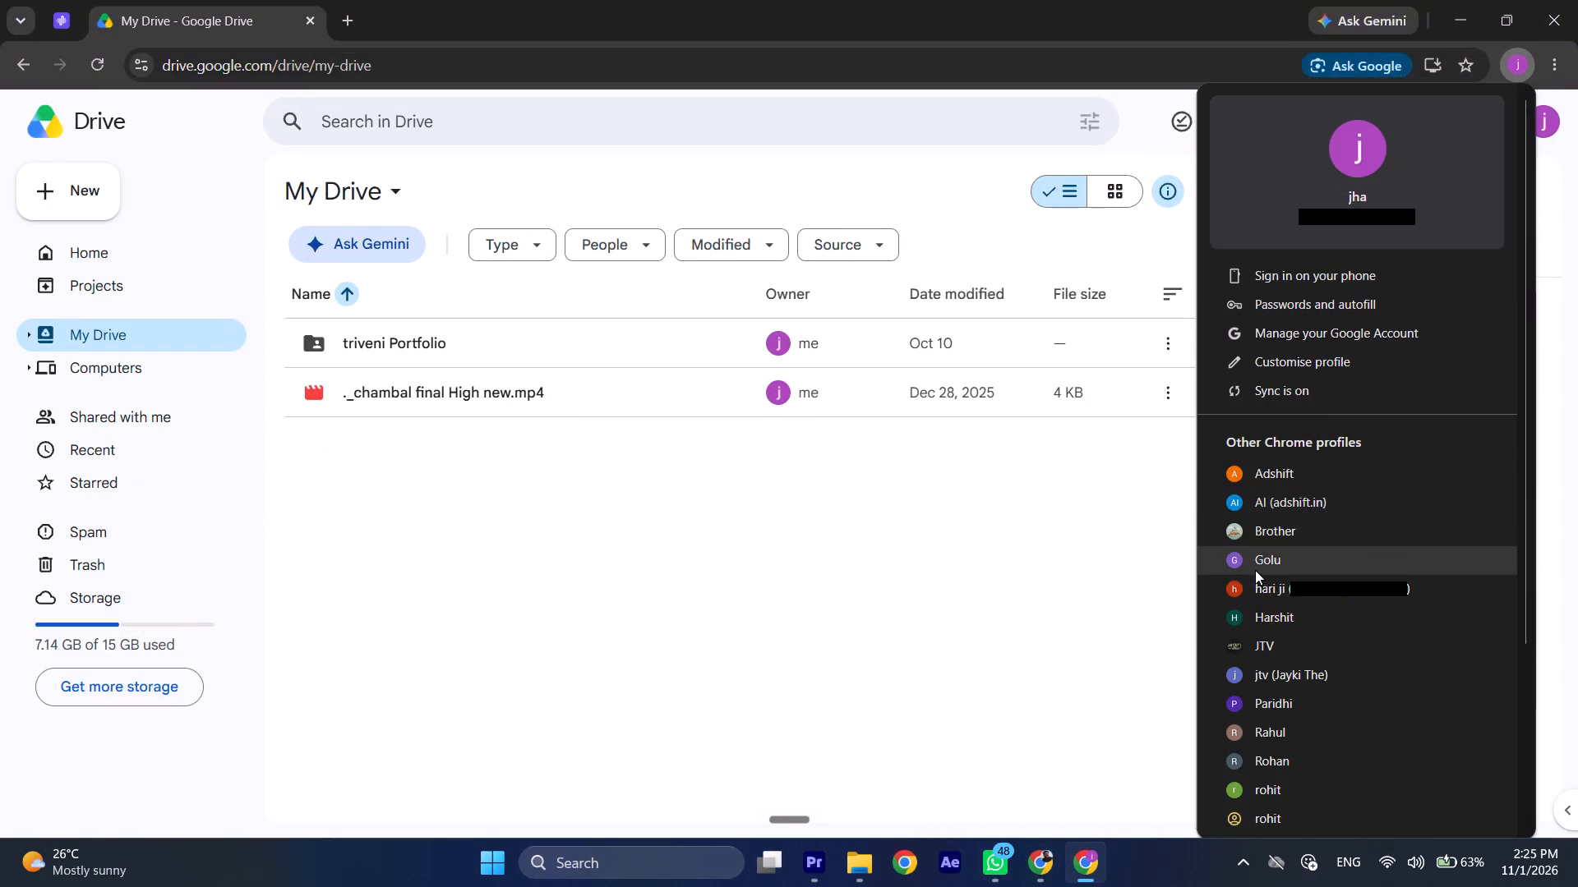
{"action": "left_click", "coordinate": [1255, 570]}
{"action": "left_click", "coordinate": [690, 572]}
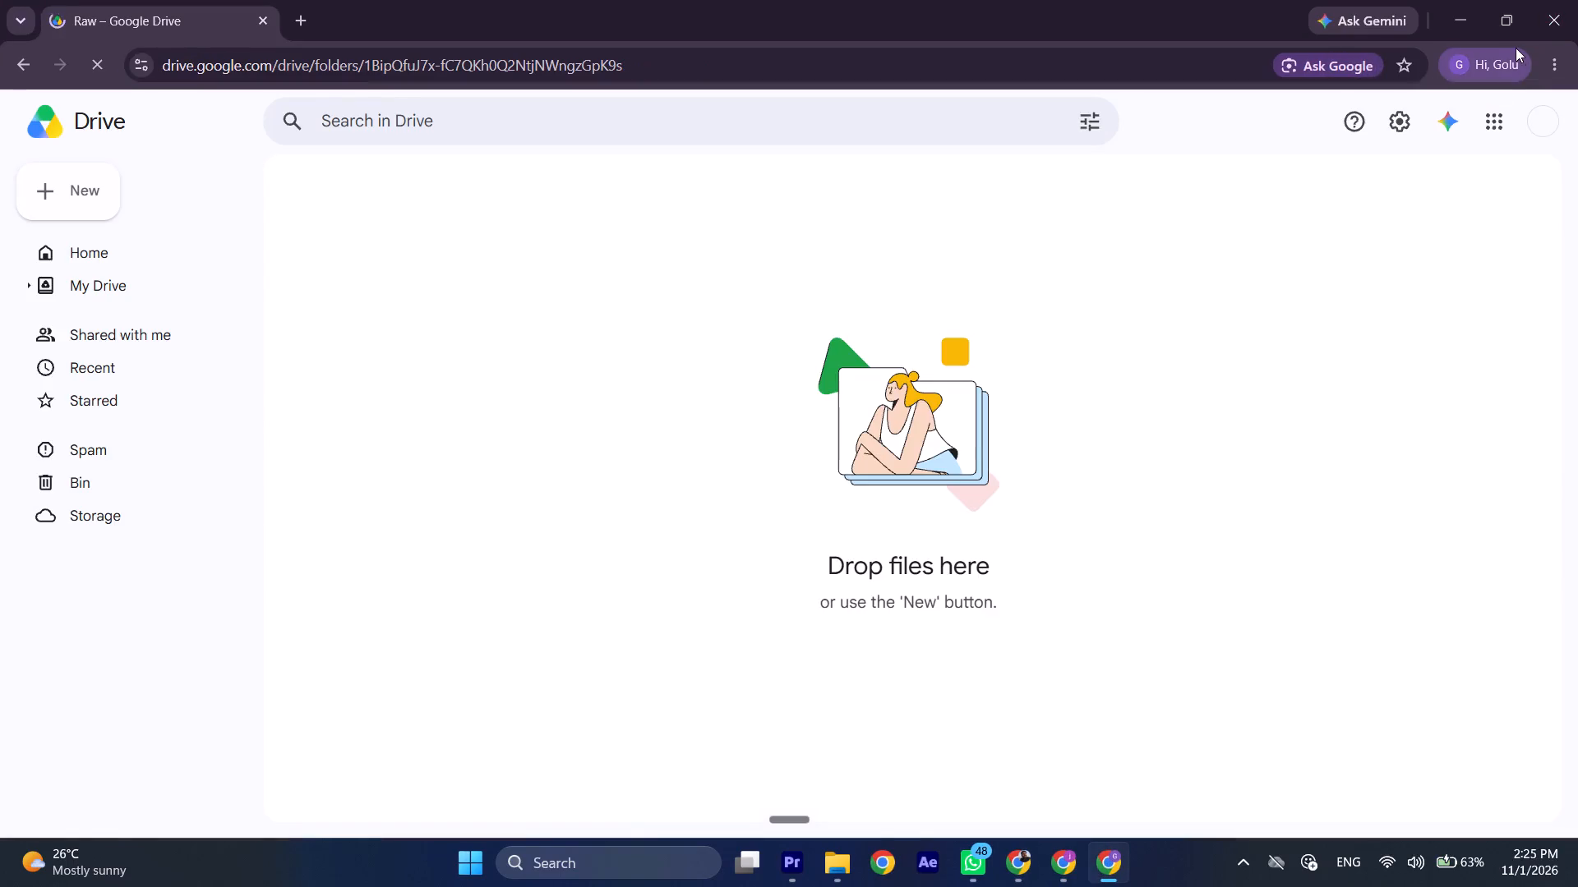
{"action": "left_click", "coordinate": [122, 331]}
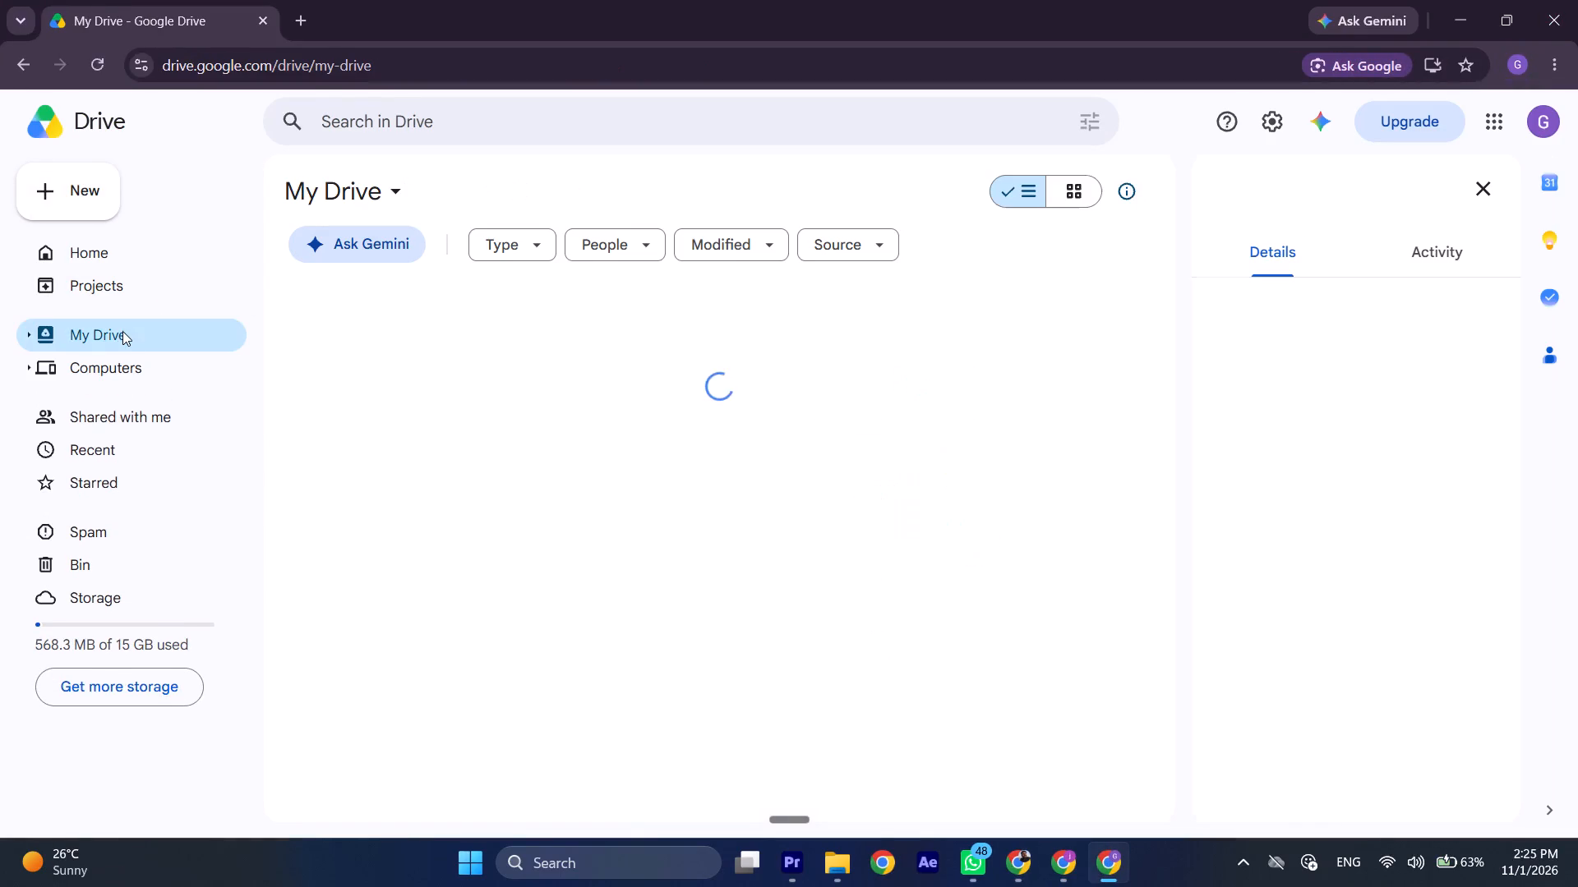
Switch to the Rahul browser profile and open the "horror script changes done" folder in its Google Drive.
{"action": "left_click", "coordinate": [1518, 71]}
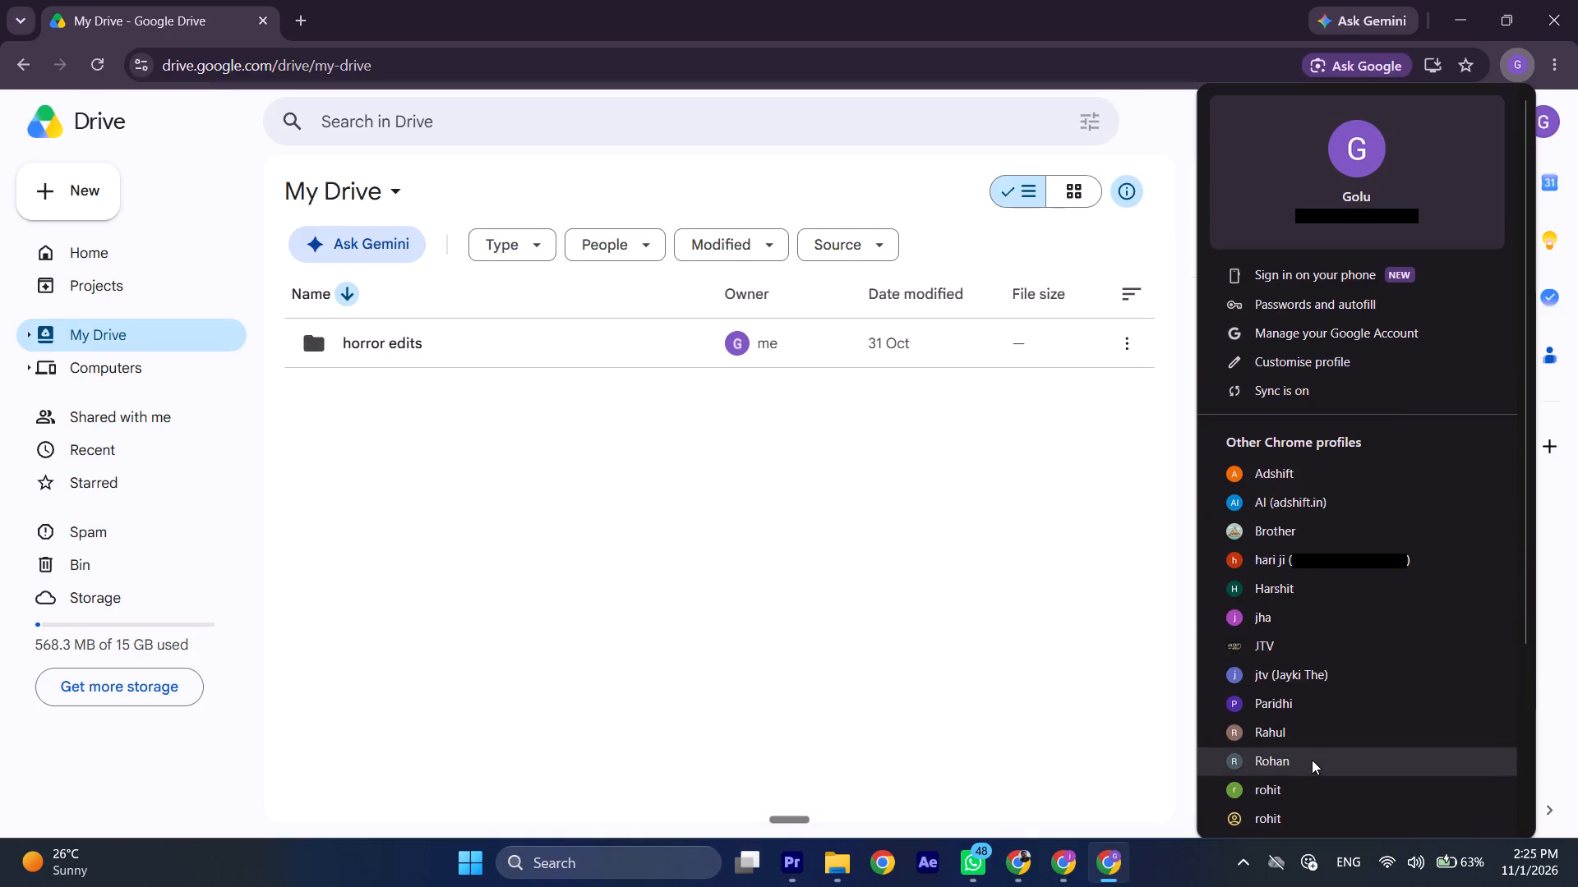
{"action": "left_click", "coordinate": [1307, 741]}
{"action": "left_click", "coordinate": [685, 575]}
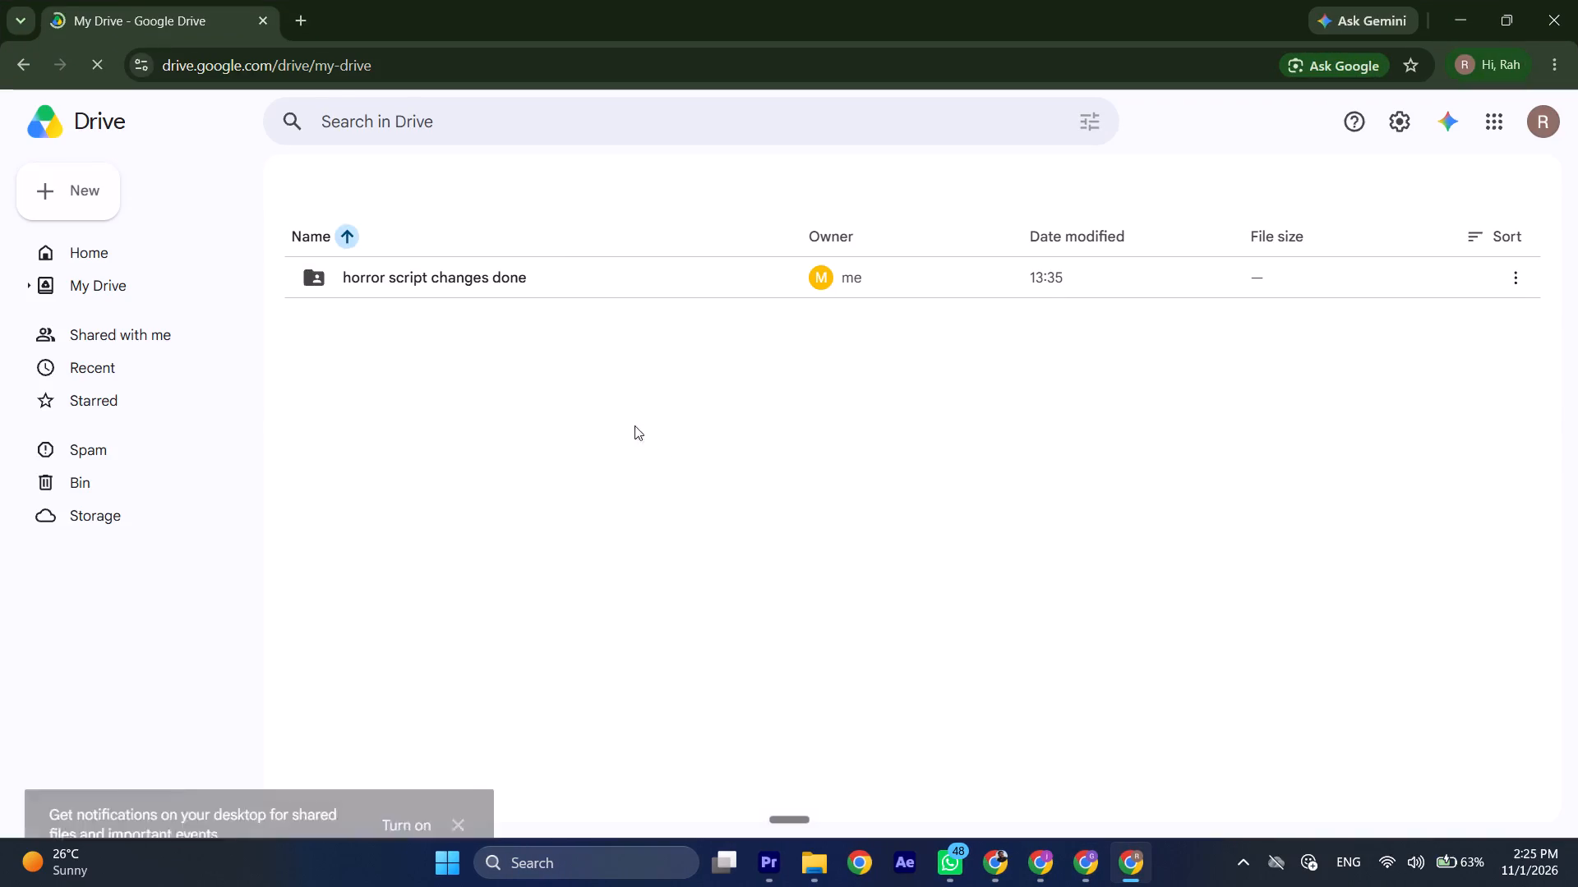
{"action": "double_click", "coordinate": [576, 466]}
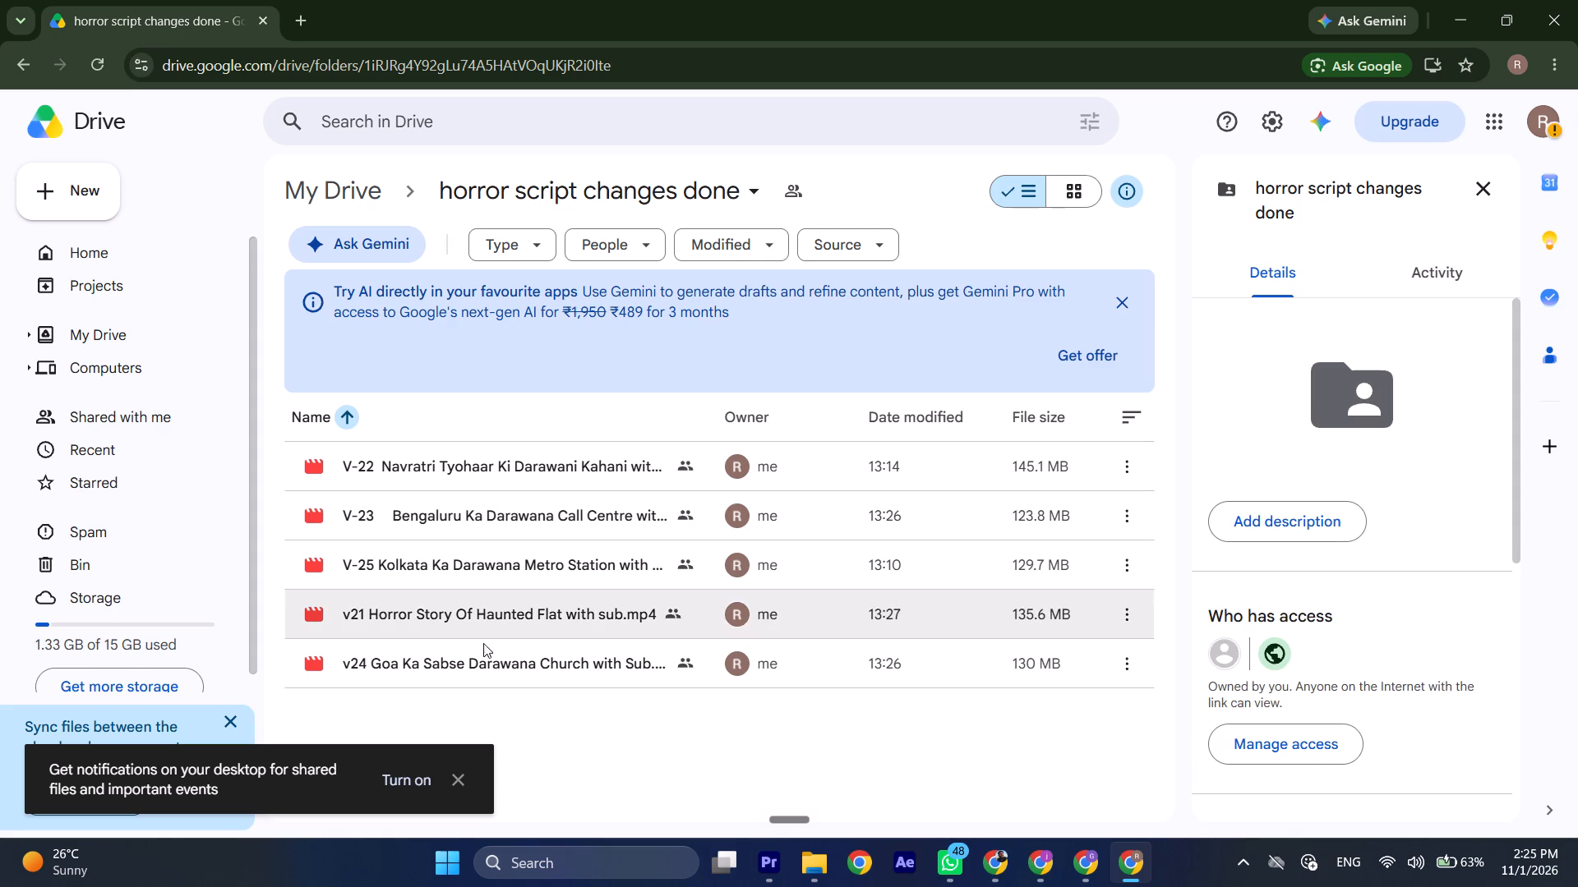
Move the old V-25 Kolkata Ka Darawana Metro Station video in this Drive folder to the bin.
{"action": "left_click", "coordinate": [377, 566]}
{"action": "left_click", "coordinate": [688, 240]}
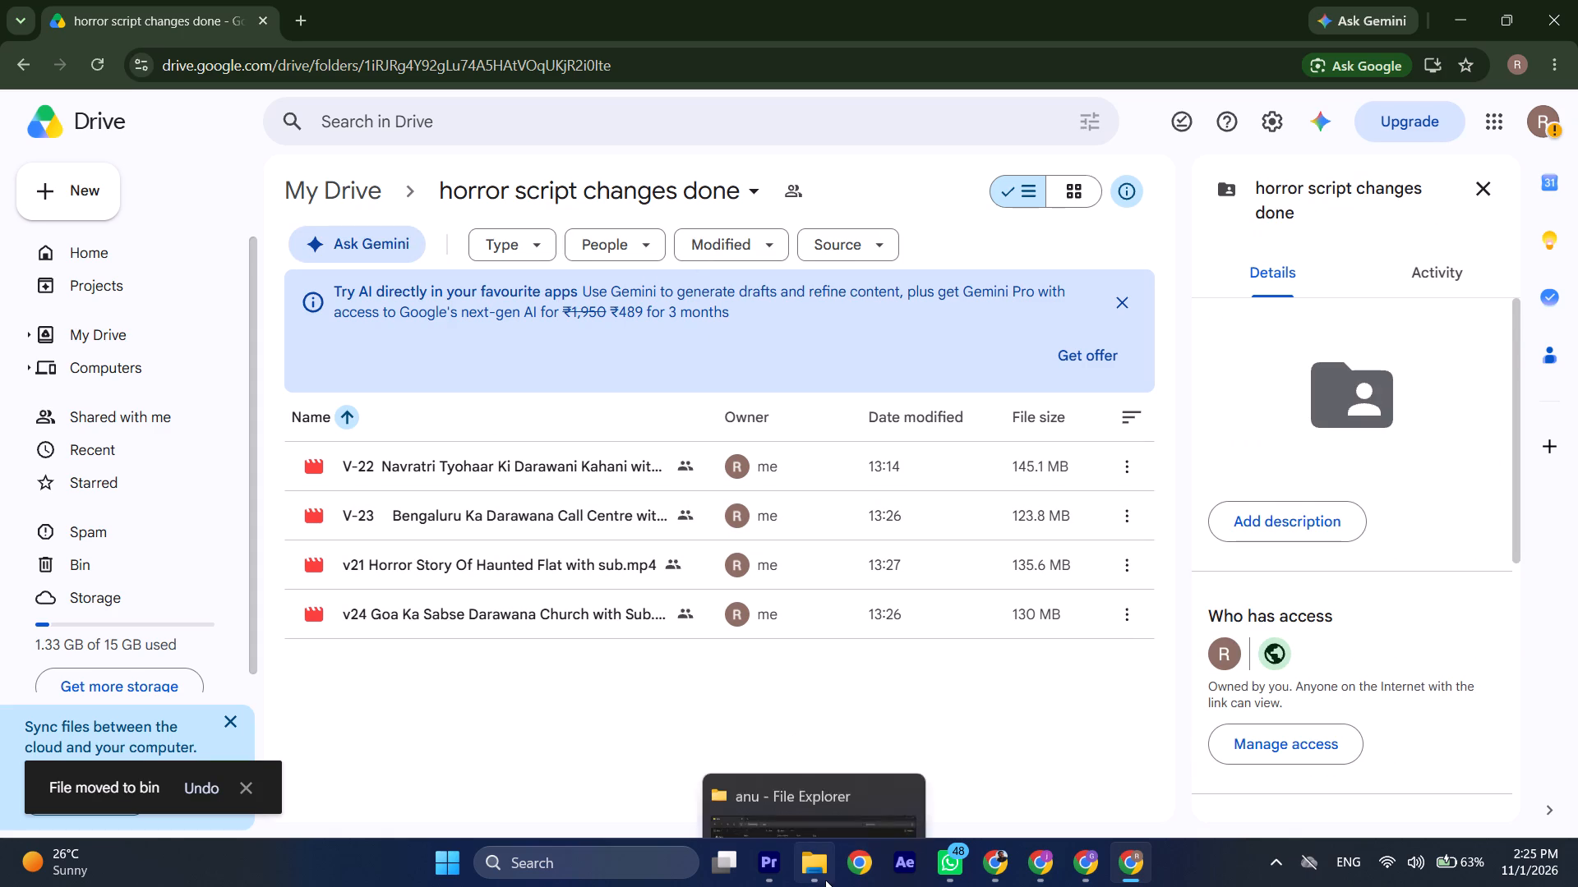
Switch to File Explorer, preview the V-25 Kolkata MP3 file in the Downloads anu folder, and delete it.
{"action": "left_click", "coordinate": [828, 754]}
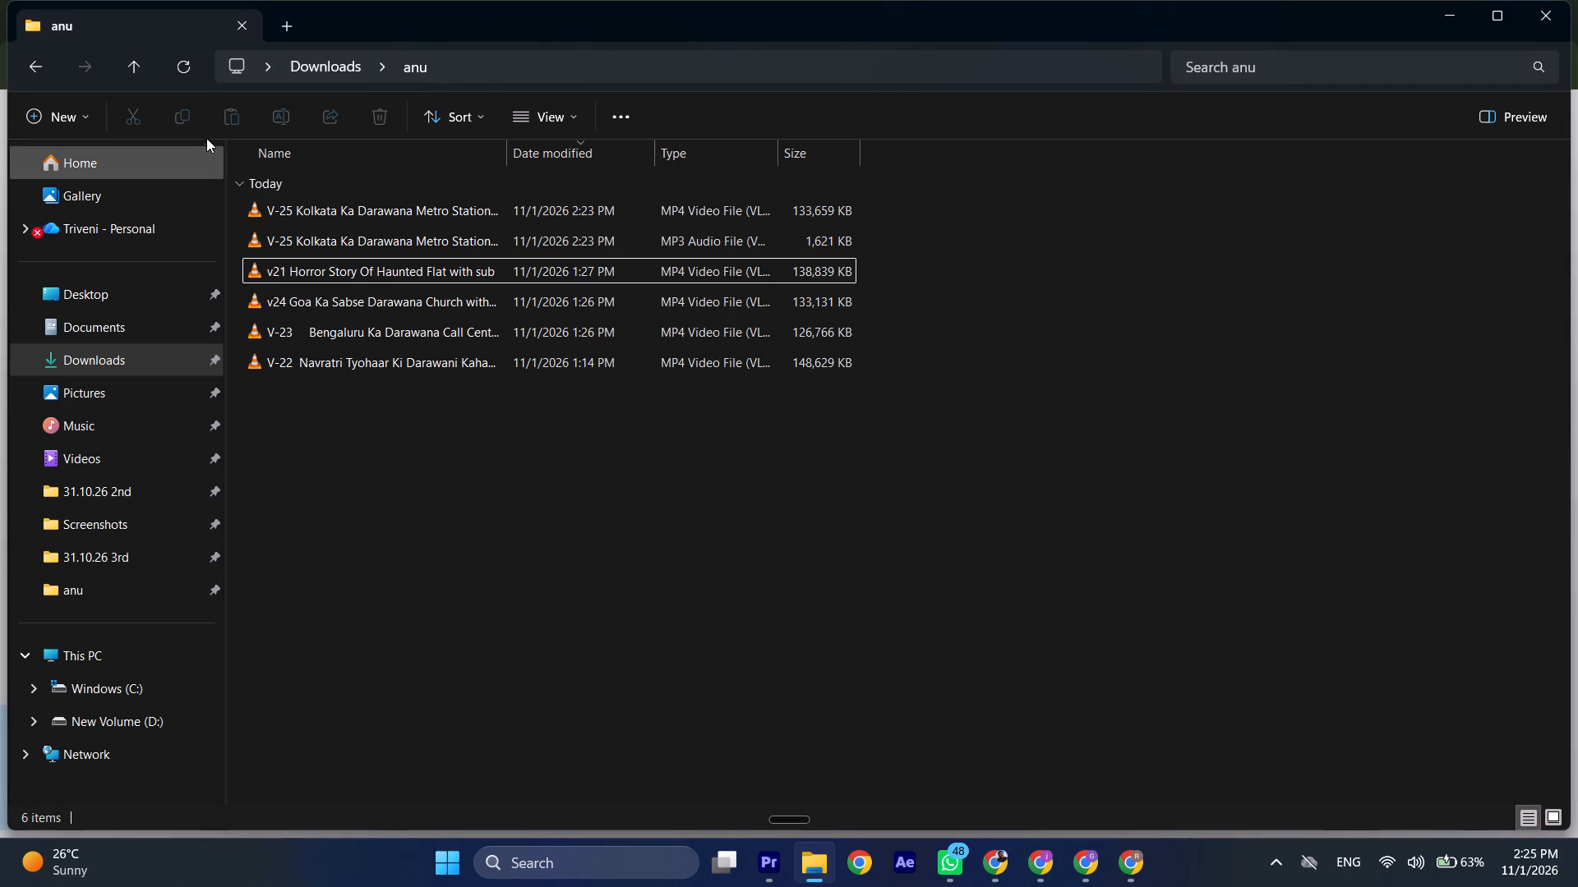
{"action": "left_click", "coordinate": [129, 70]}
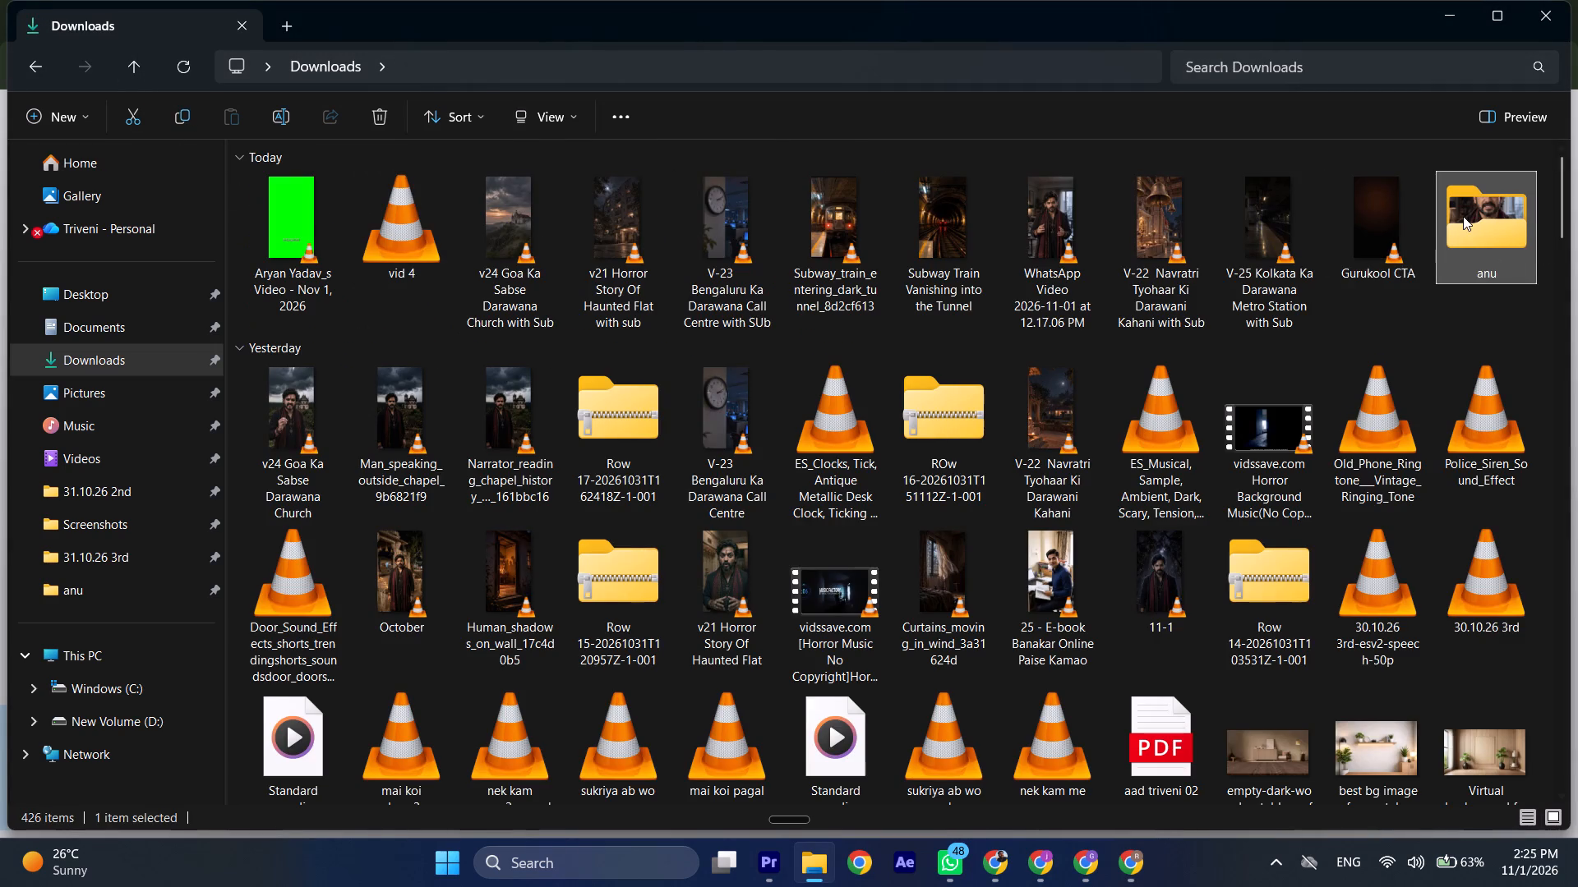
{"action": "double_click", "coordinate": [1463, 216]}
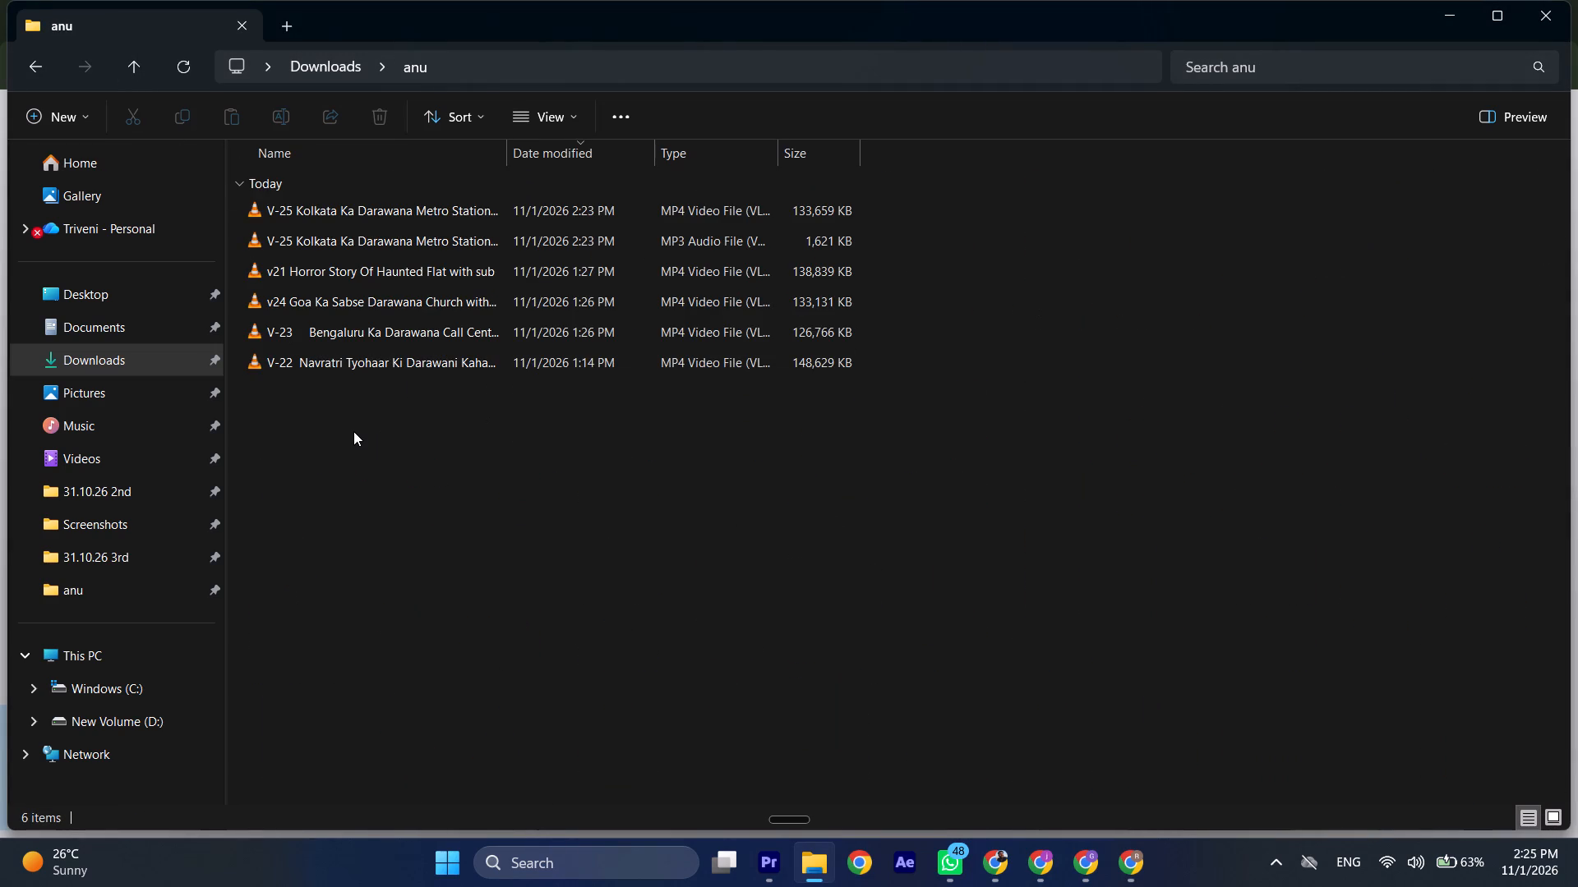
{"action": "double_click", "coordinate": [401, 233]}
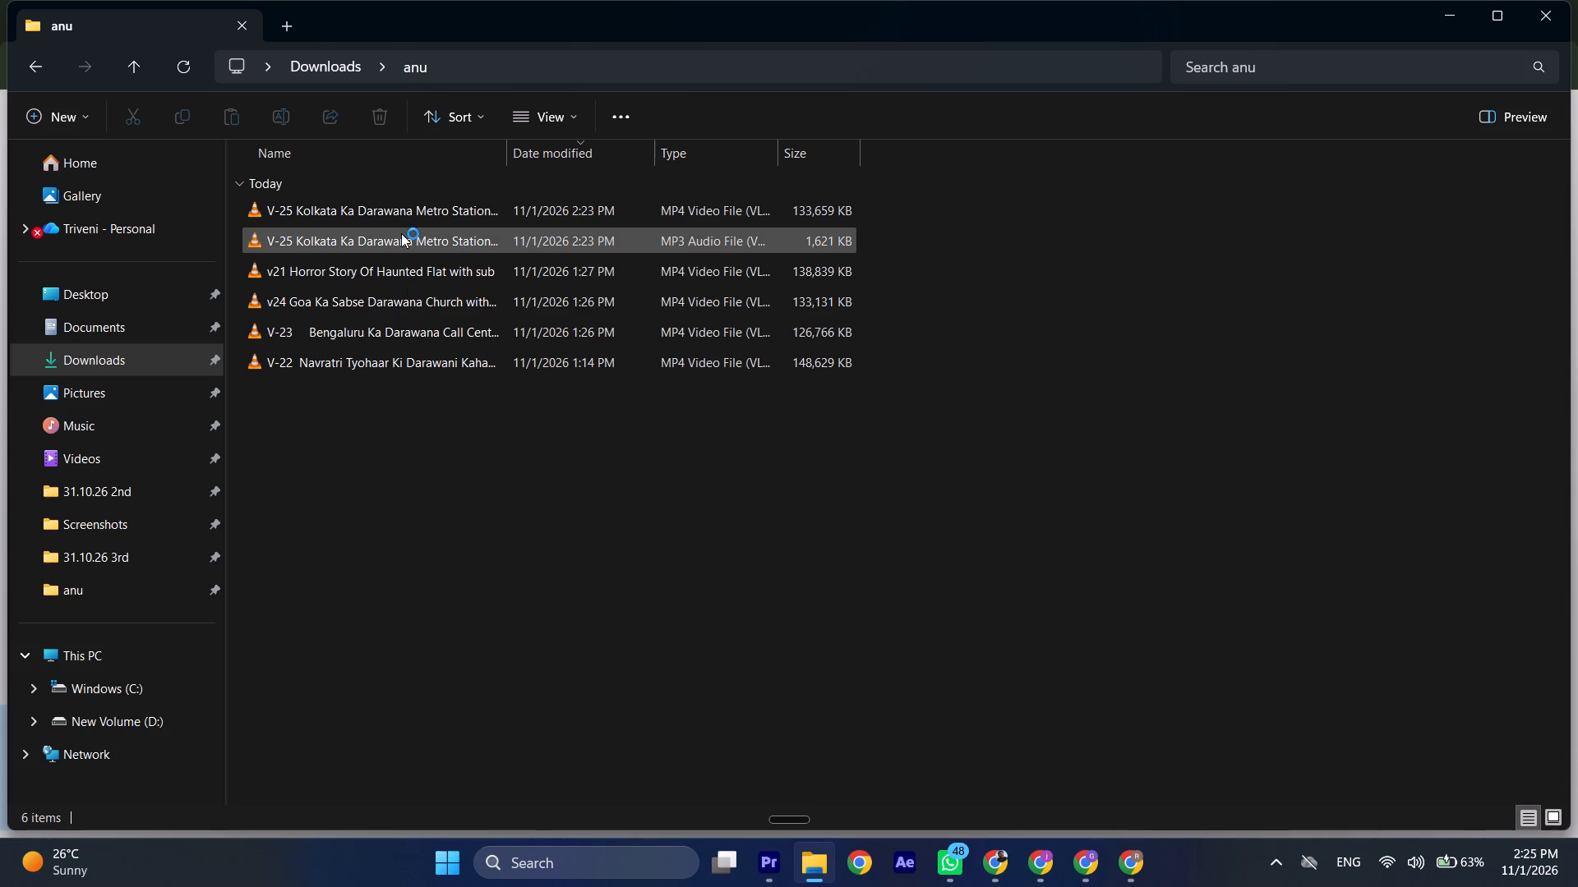
{"action": "left_click", "coordinate": [1577, 0]}
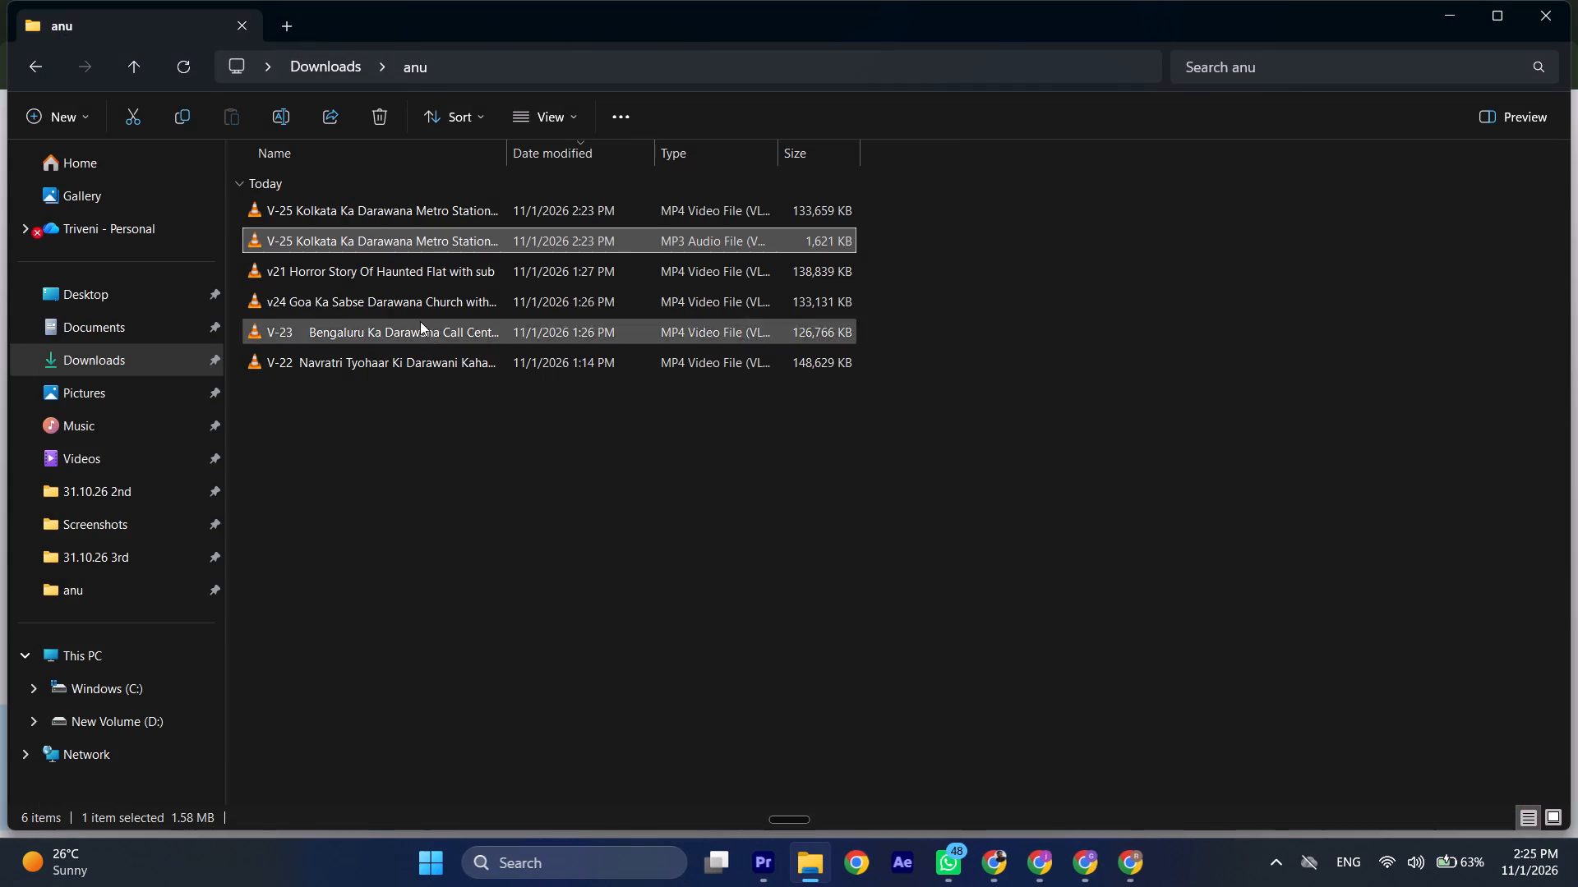
{"action": "left_click", "coordinate": [367, 118]}
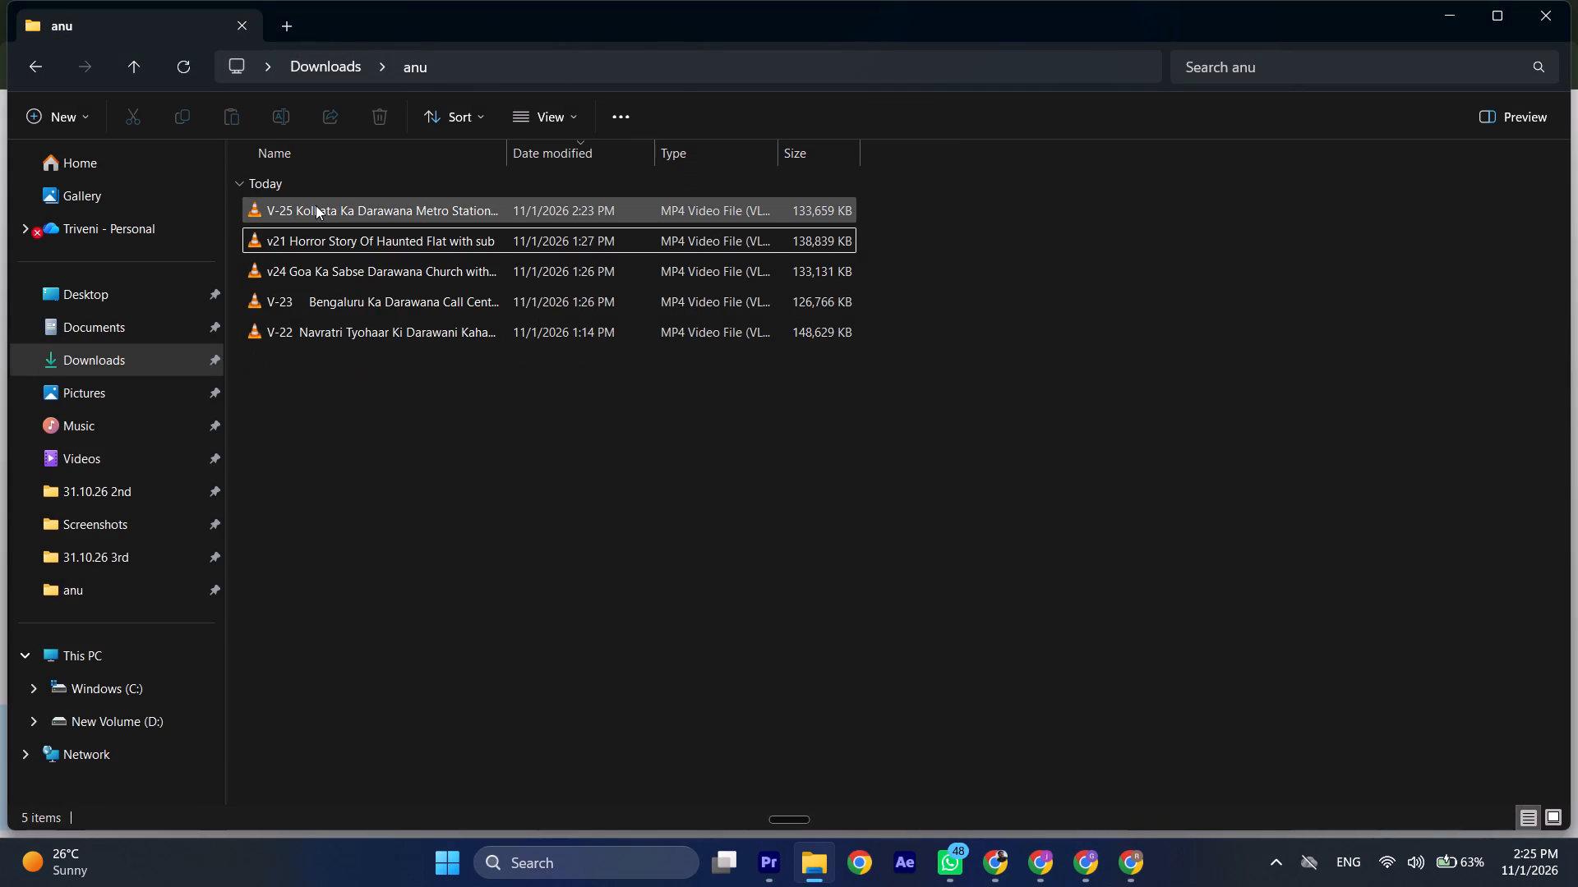
Open the V-25 Kolkata Ka Darawana Metro Station MP4 in VLC to check it, then close the player.
{"action": "double_click", "coordinate": [316, 205]}
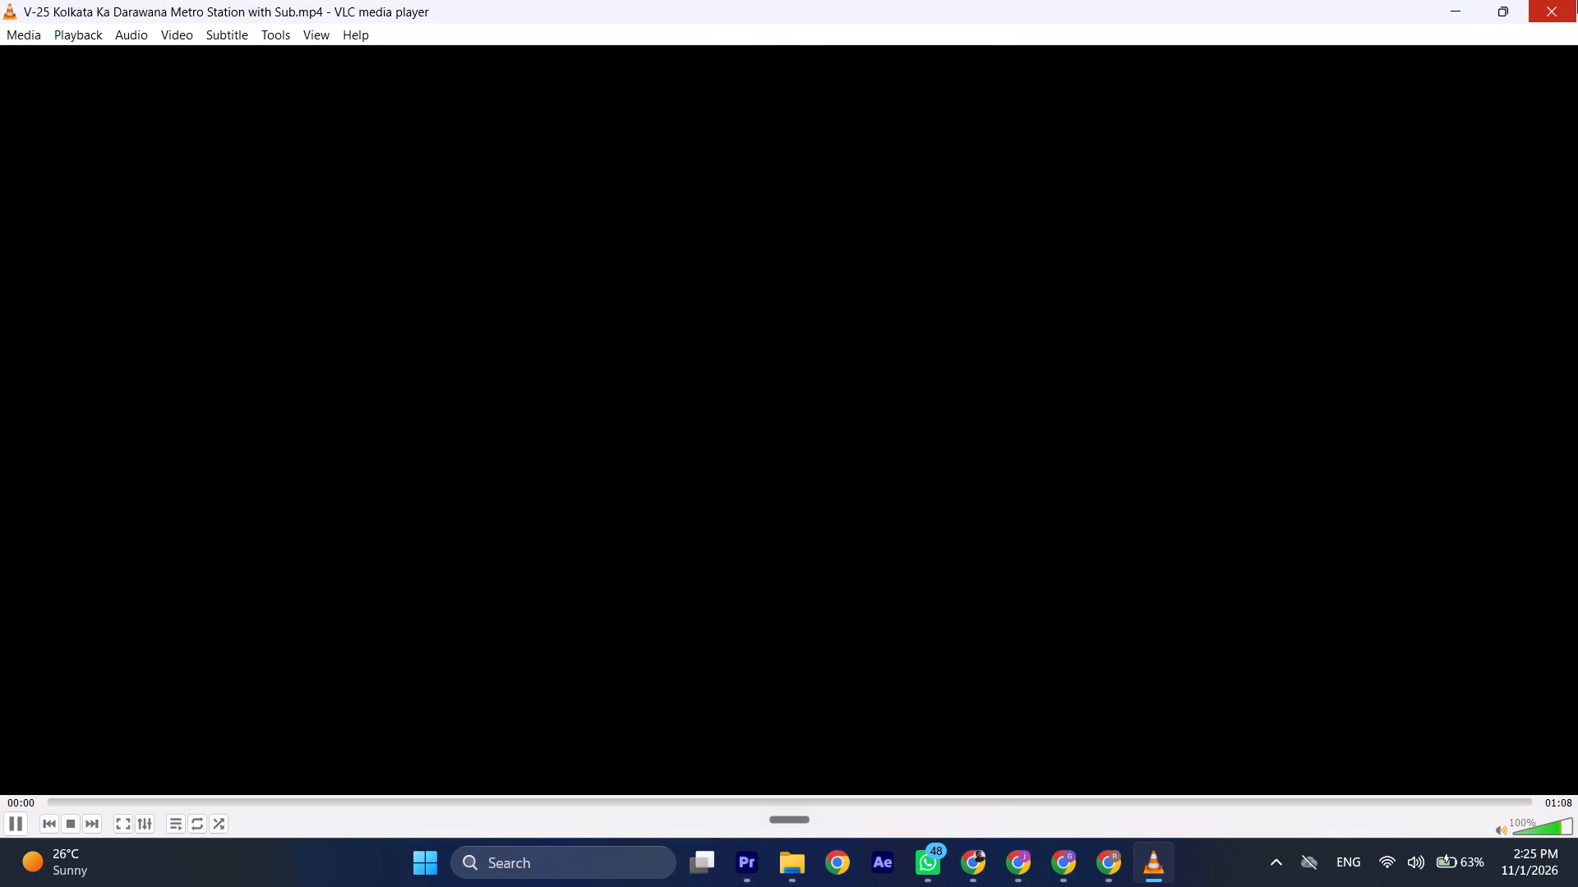
{"action": "left_click", "coordinate": [1577, 0]}
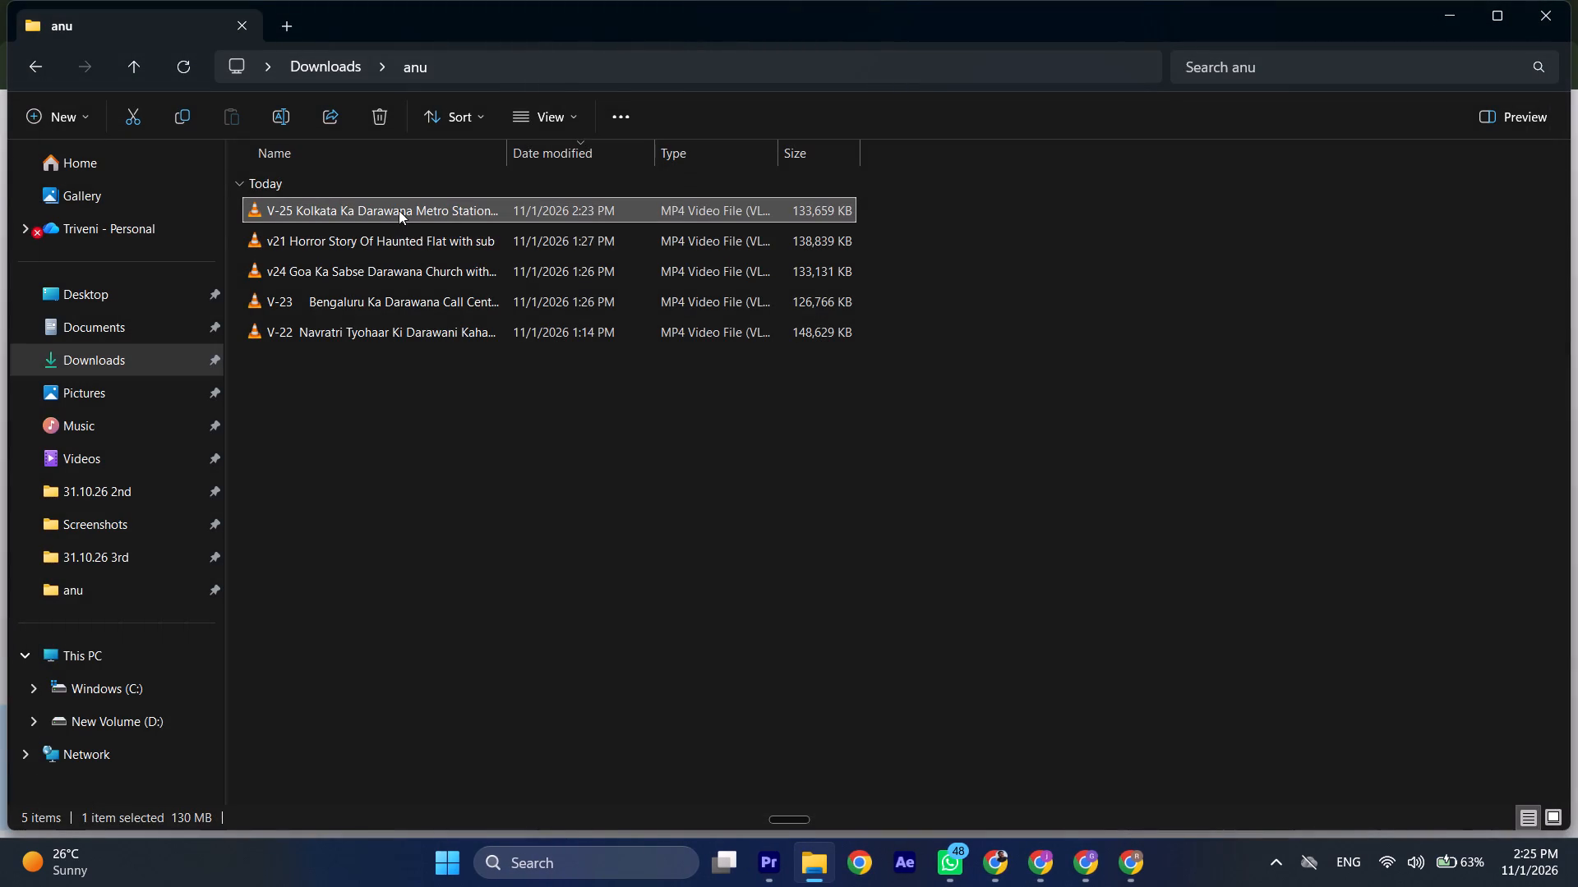
Upload the V-25 Kolkata MP4 from the anu folder to the "horror script changes done" folder in Google Drive.
{"action": "left_click_drag", "start_coordinate": [399, 210], "coordinate": [792, 736]}
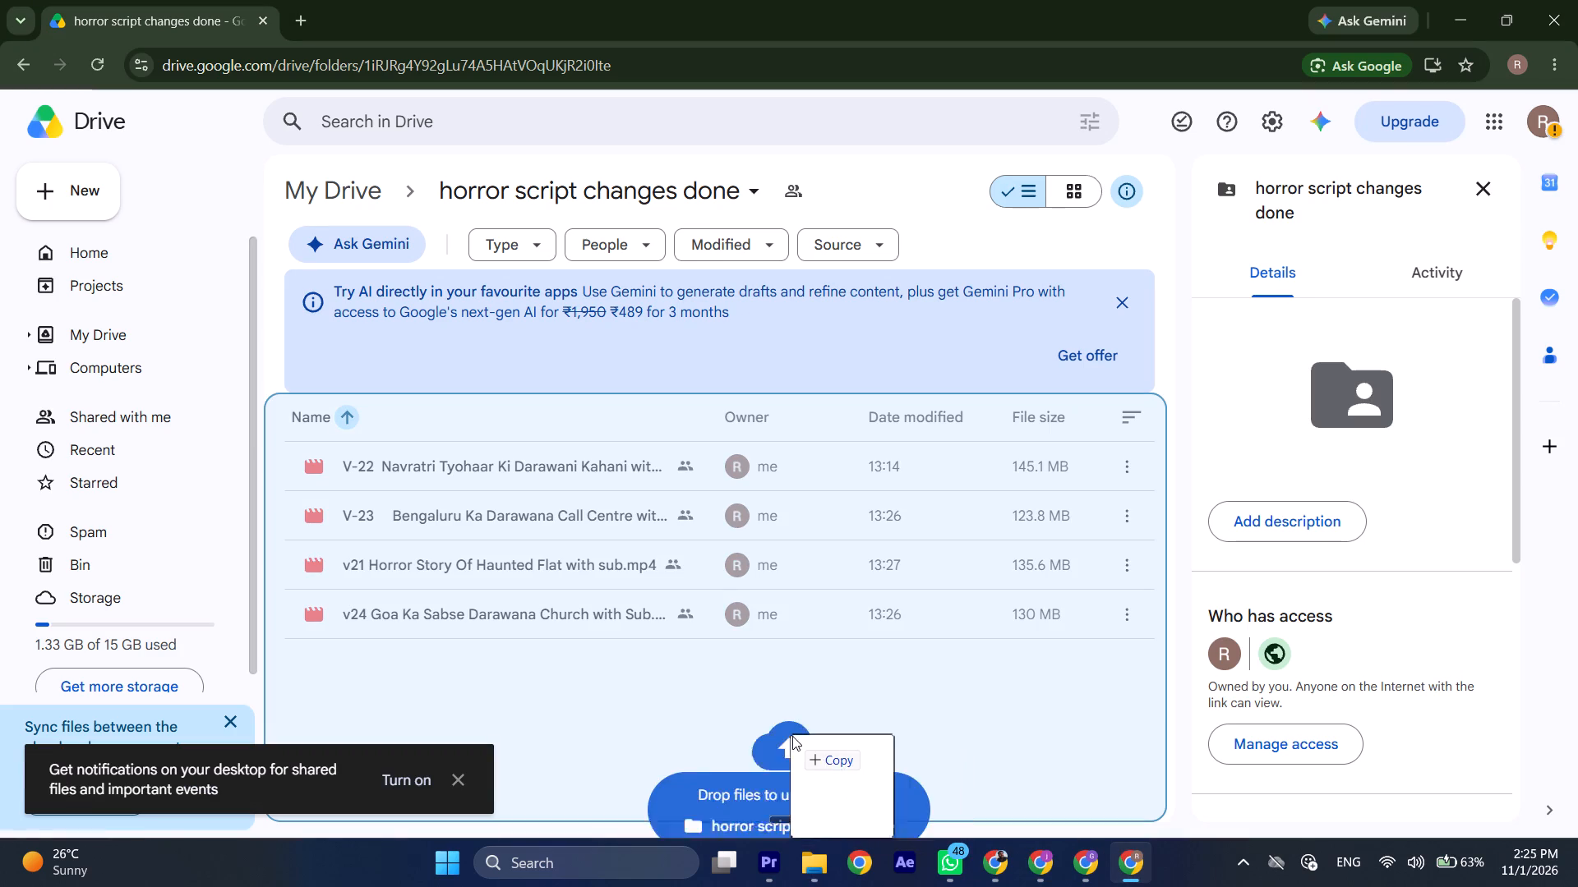
{"action": "left_click_drag", "start_coordinate": [792, 736], "coordinate": [866, 692]}
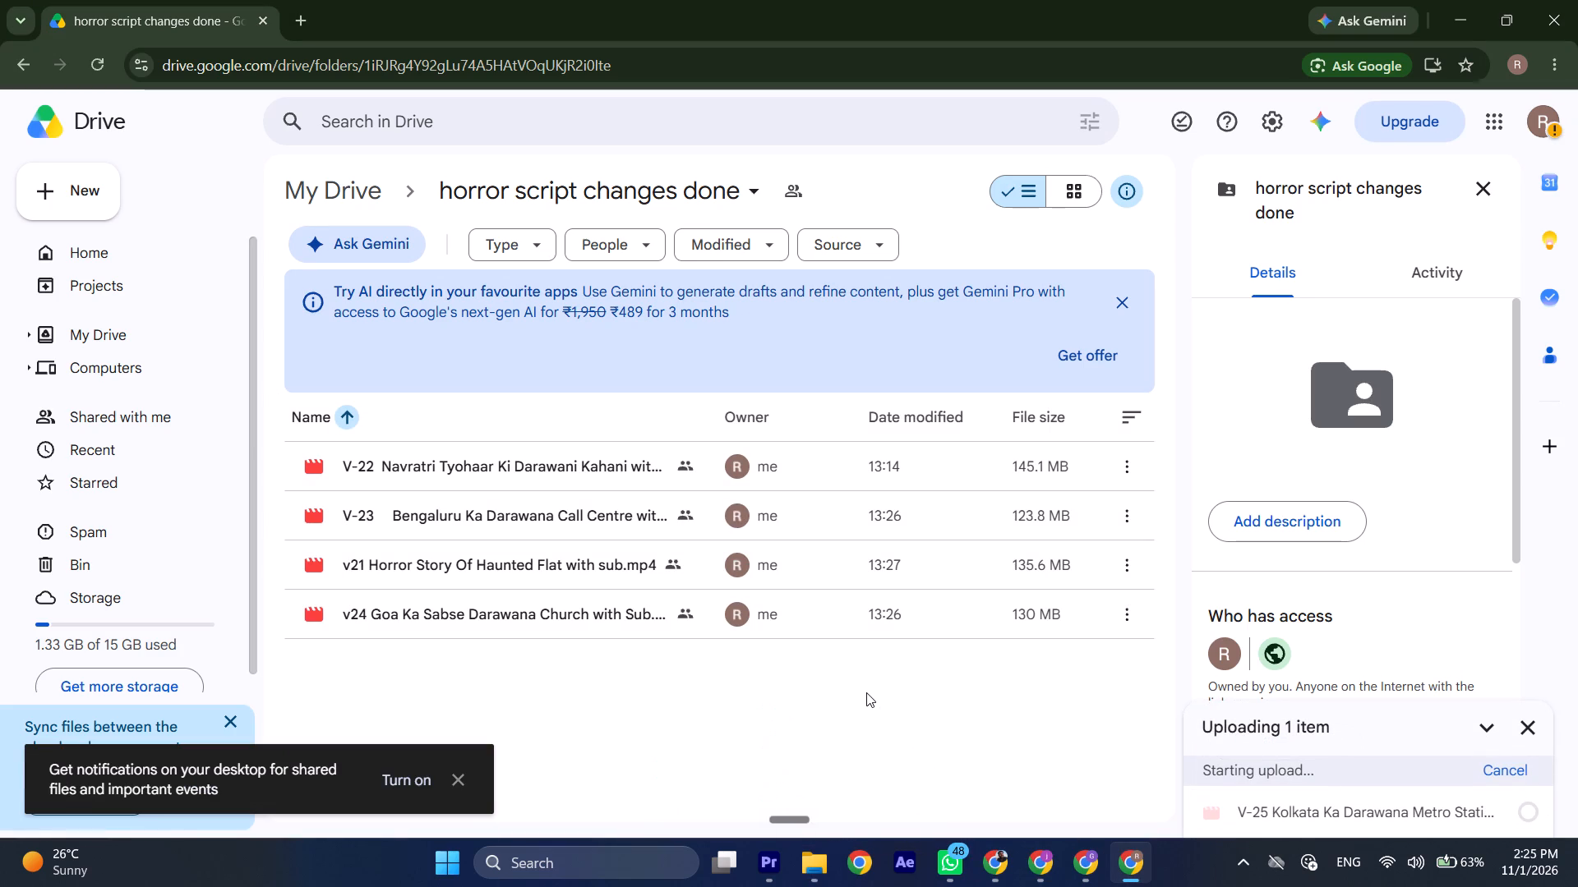
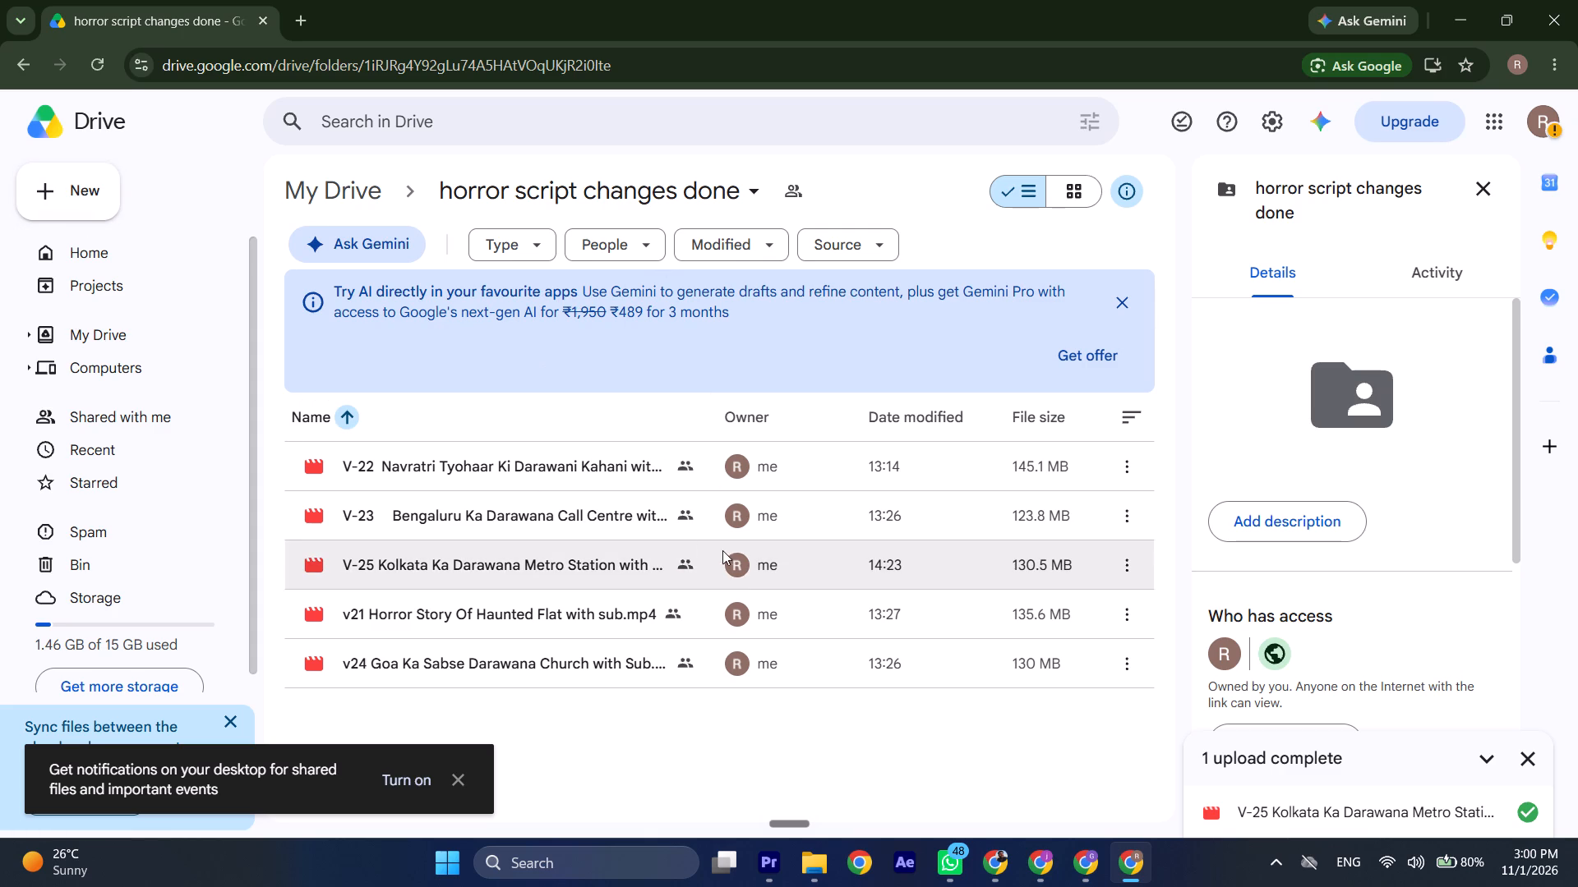
Dismiss the completed upload notice and move the V-25 Kolkata Ka Darawana Metro Station video in this Drive folder to the bin.
{"action": "left_click", "coordinate": [1525, 771]}
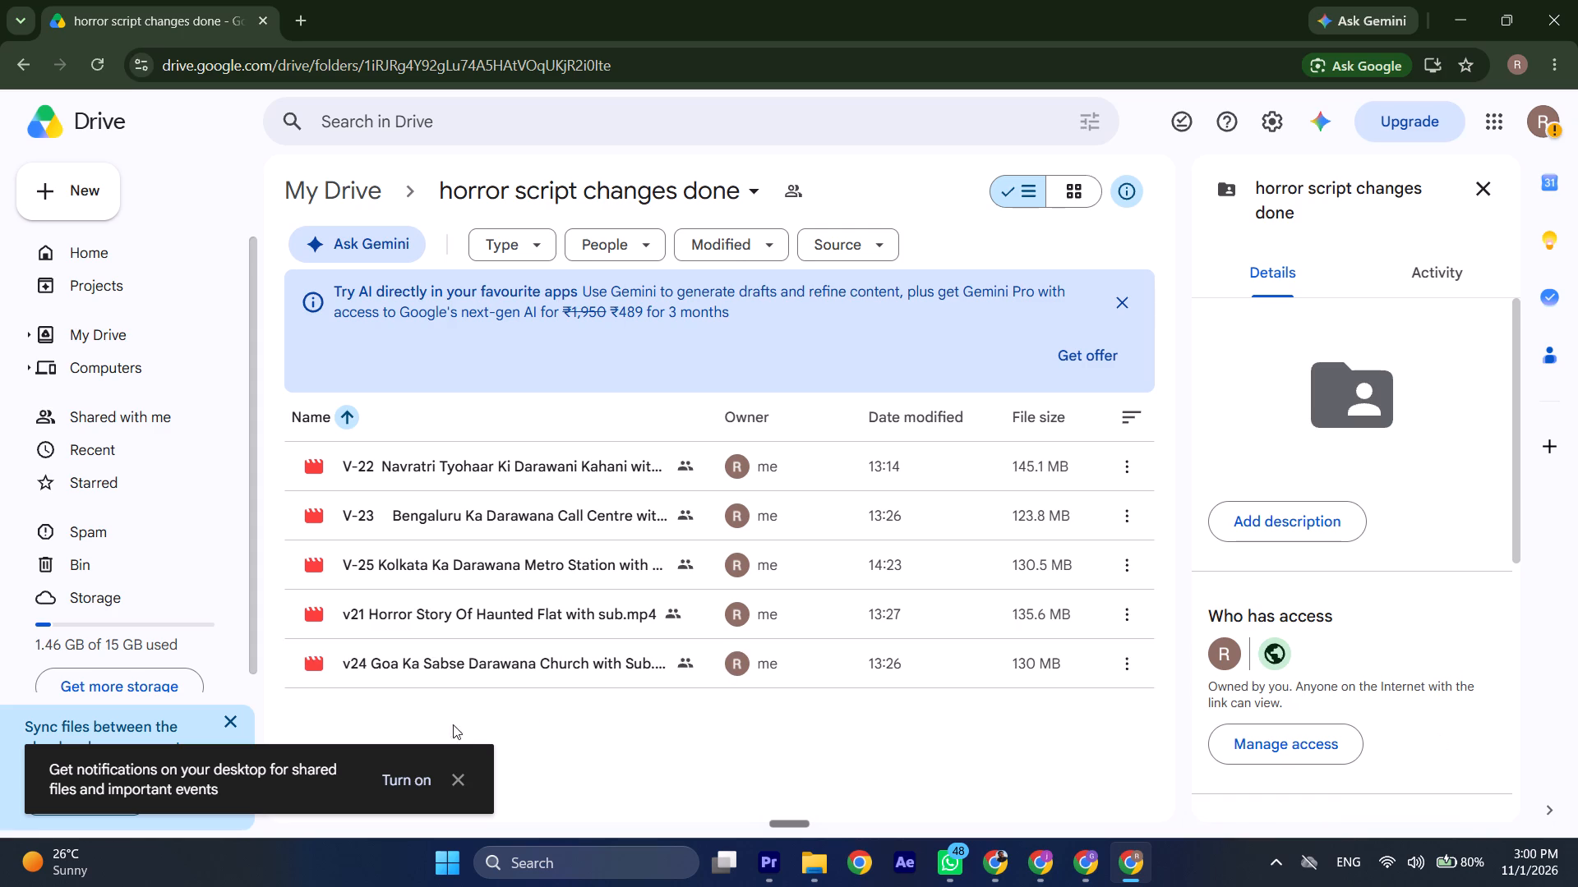
{"action": "left_click", "coordinate": [406, 566]}
{"action": "left_click", "coordinate": [681, 249]}
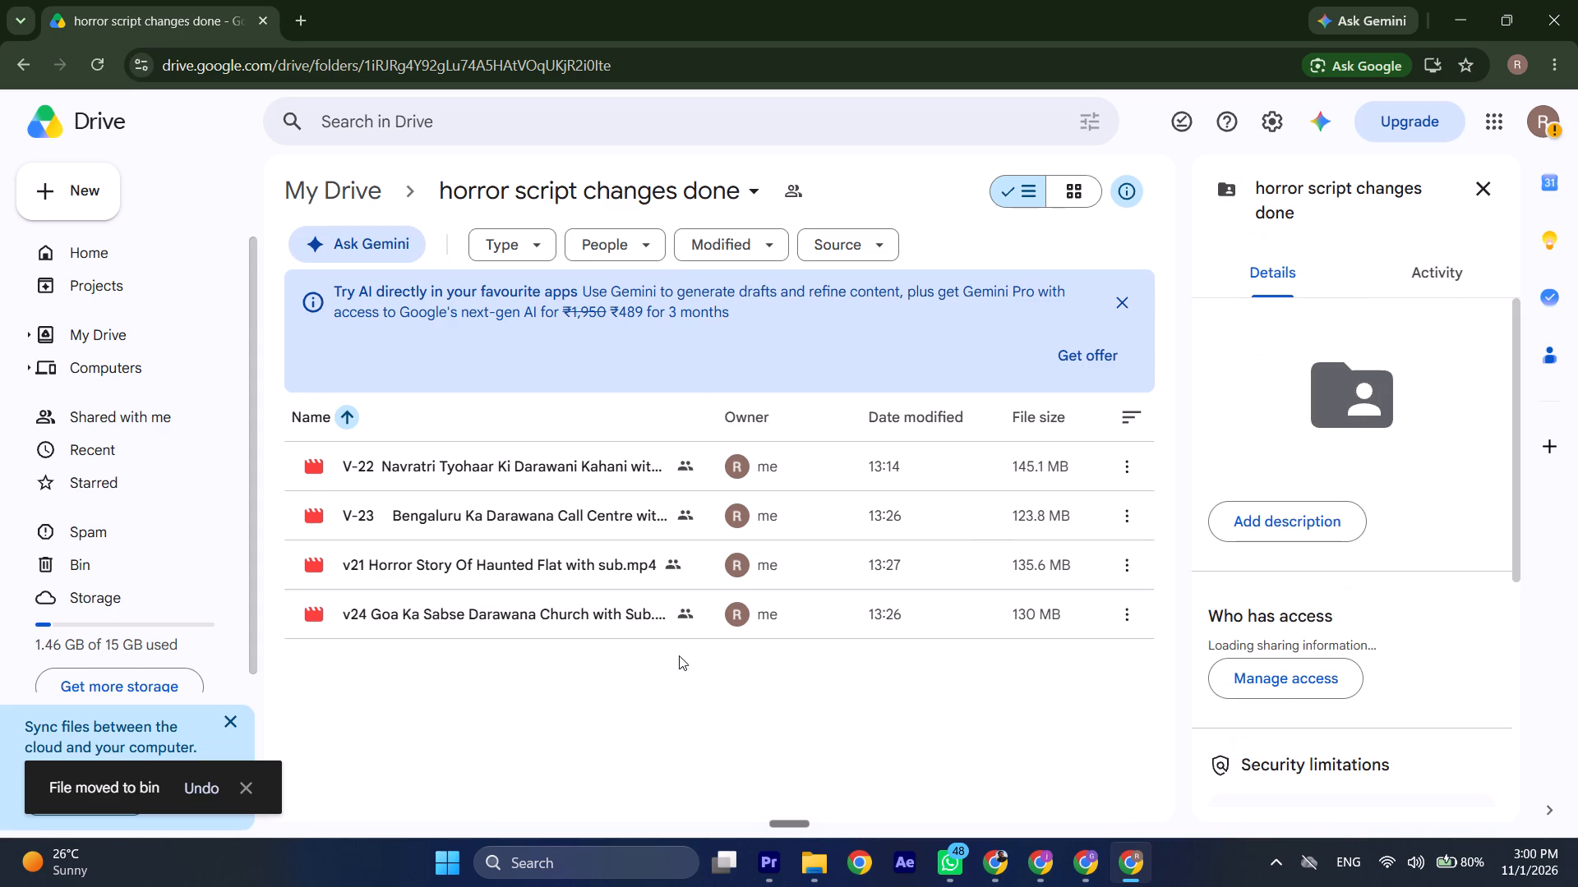
{"action": "scroll", "coordinate": [700, 705], "scroll_direction": "down", "scroll_amount": 2}
Switch to Premiere Pro and move the Gurukool CTA clip from after the V-22 video to the end of V-25 Kolkata in vid 4.
{"action": "left_click", "coordinate": [759, 876]}
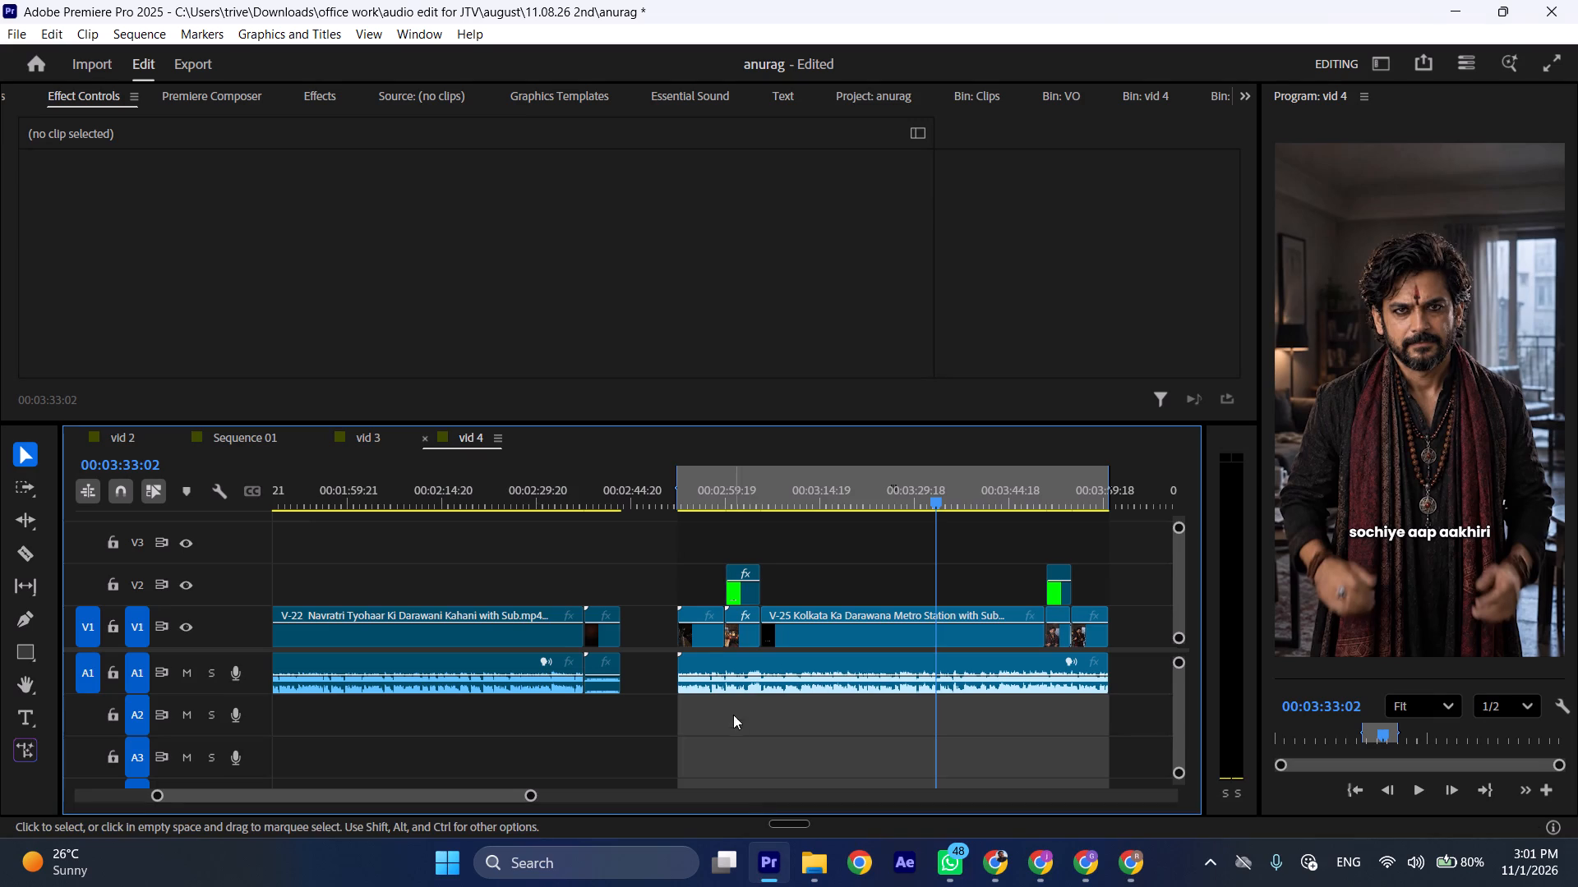
{"action": "scroll", "coordinate": [794, 663], "scroll_direction": "down", "scroll_amount": 5}
{"action": "left_click_drag", "start_coordinate": [939, 498], "coordinate": [953, 497]}
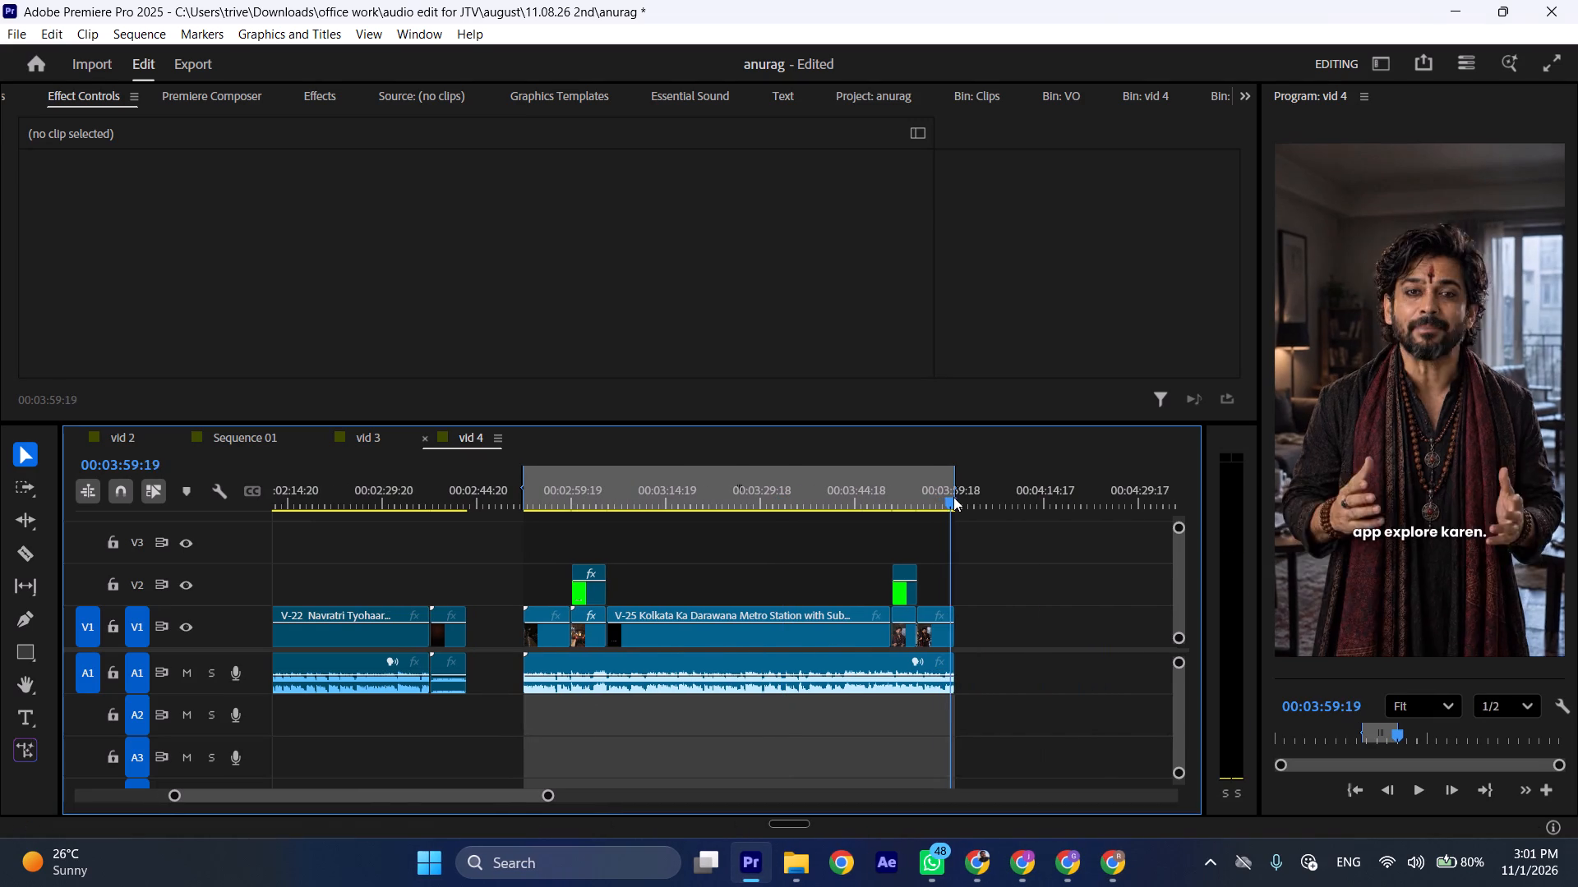
{"action": "left_click_drag", "start_coordinate": [953, 497], "coordinate": [959, 497]}
{"action": "left_click_drag", "start_coordinate": [452, 499], "coordinate": [427, 494]}
{"action": "key", "text": "space"}
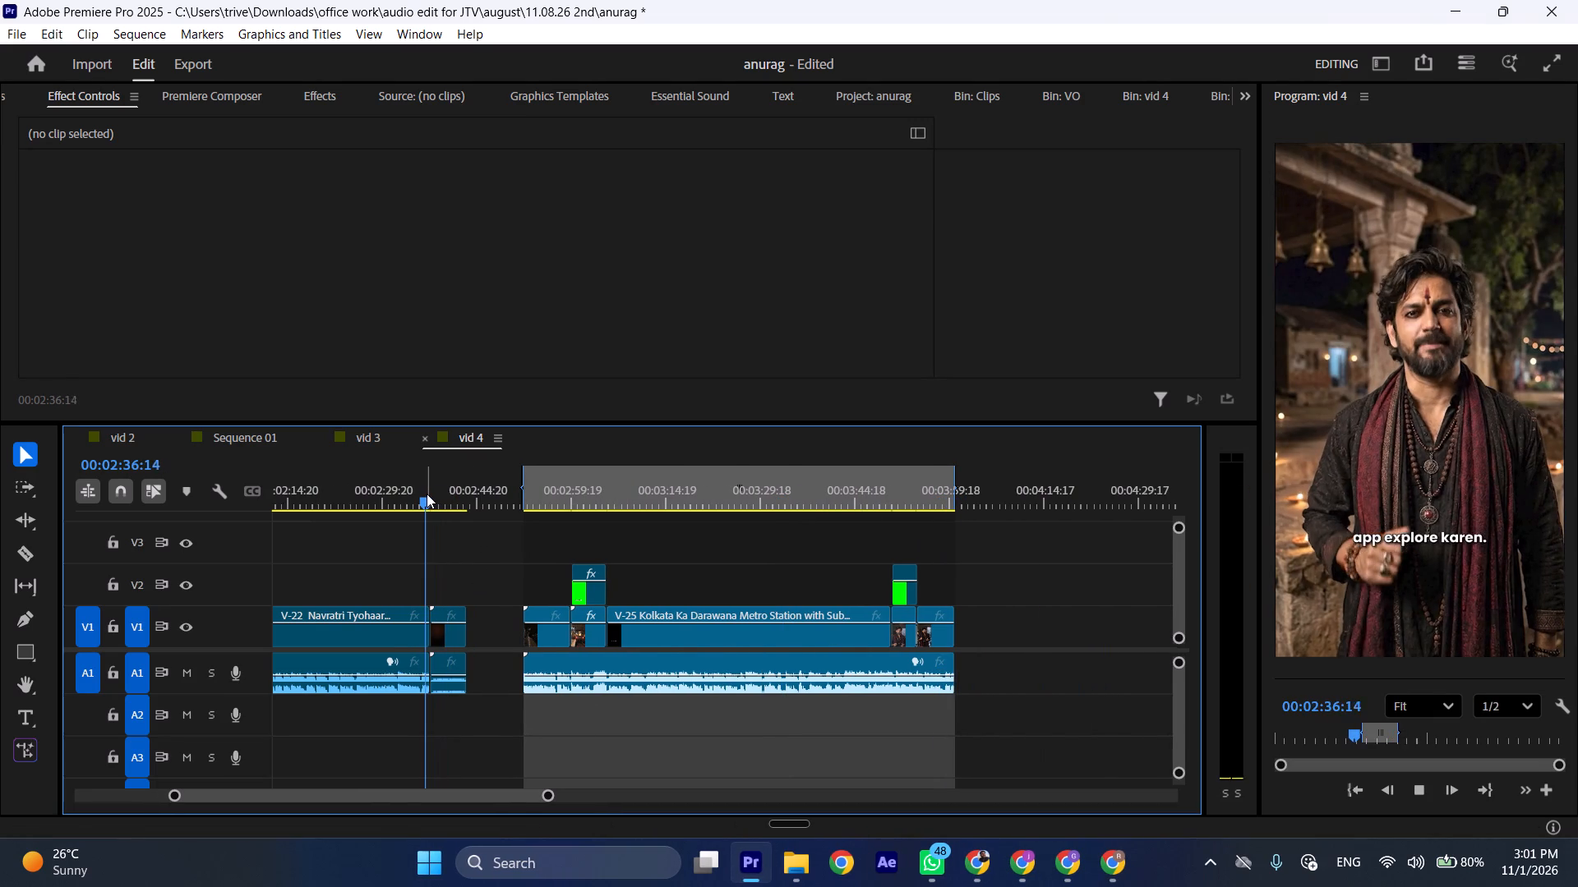
{"action": "key", "text": "space"}
{"action": "left_click_drag", "start_coordinate": [469, 573], "coordinate": [457, 689]}
{"action": "left_click_drag", "start_coordinate": [450, 636], "coordinate": [979, 649]}
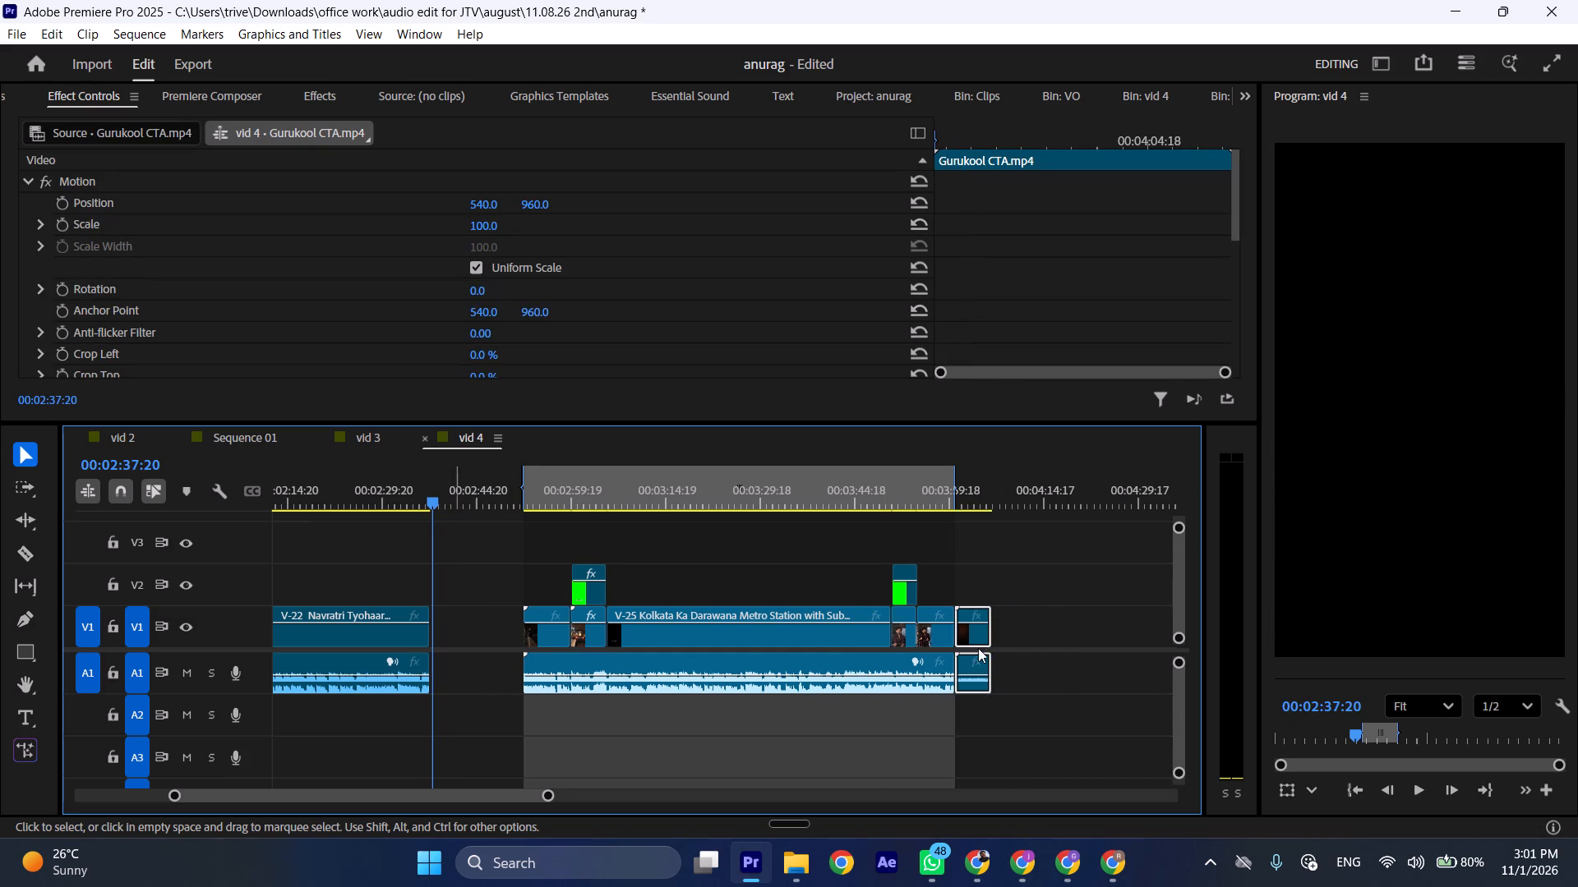
Mark the sequence's in-to-out range around all the V-25 Kolkata clips, including the Gurukool CTA clip at the end.
{"action": "left_click_drag", "start_coordinate": [1057, 540], "coordinate": [517, 749]}
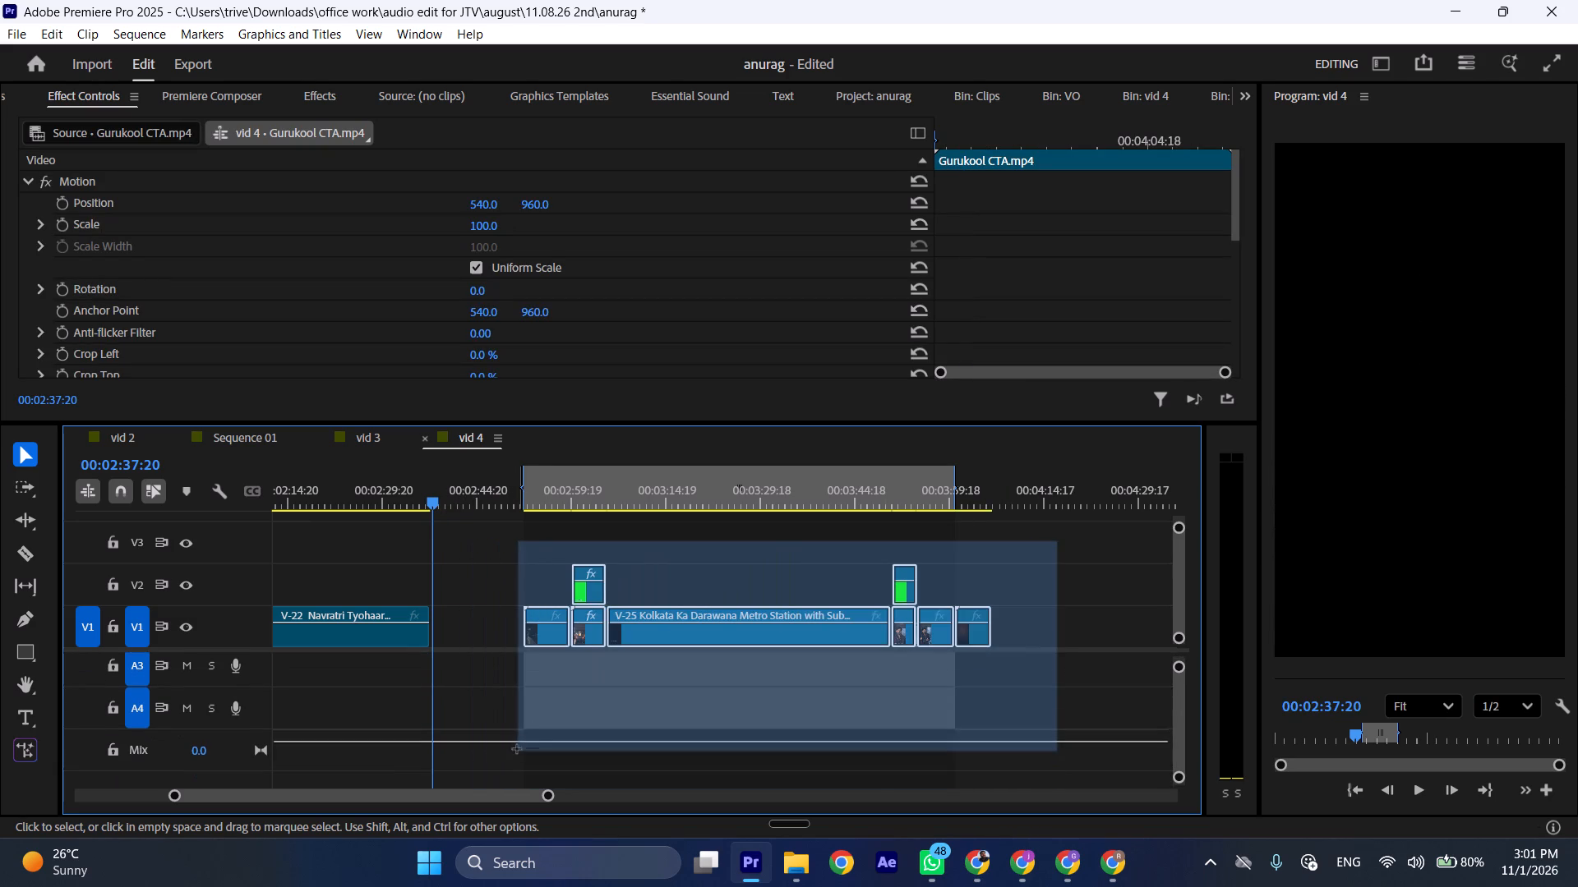
{"action": "left_click_drag", "start_coordinate": [517, 749], "coordinate": [505, 646]}
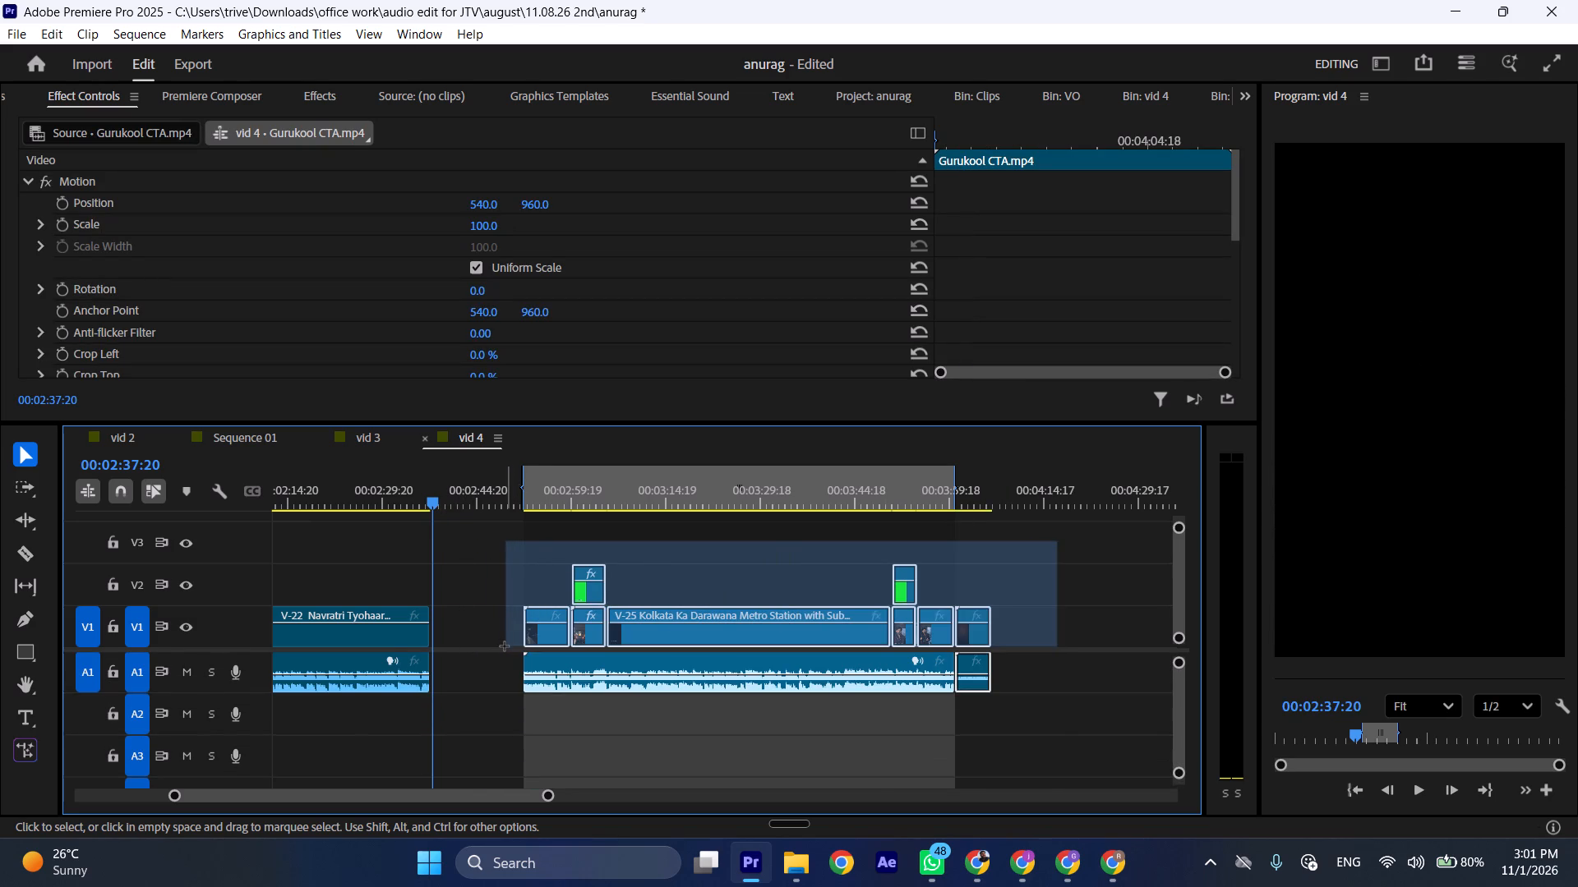
{"action": "left_click_drag", "start_coordinate": [505, 646], "coordinate": [497, 722]}
{"action": "key", "text": "slash"}
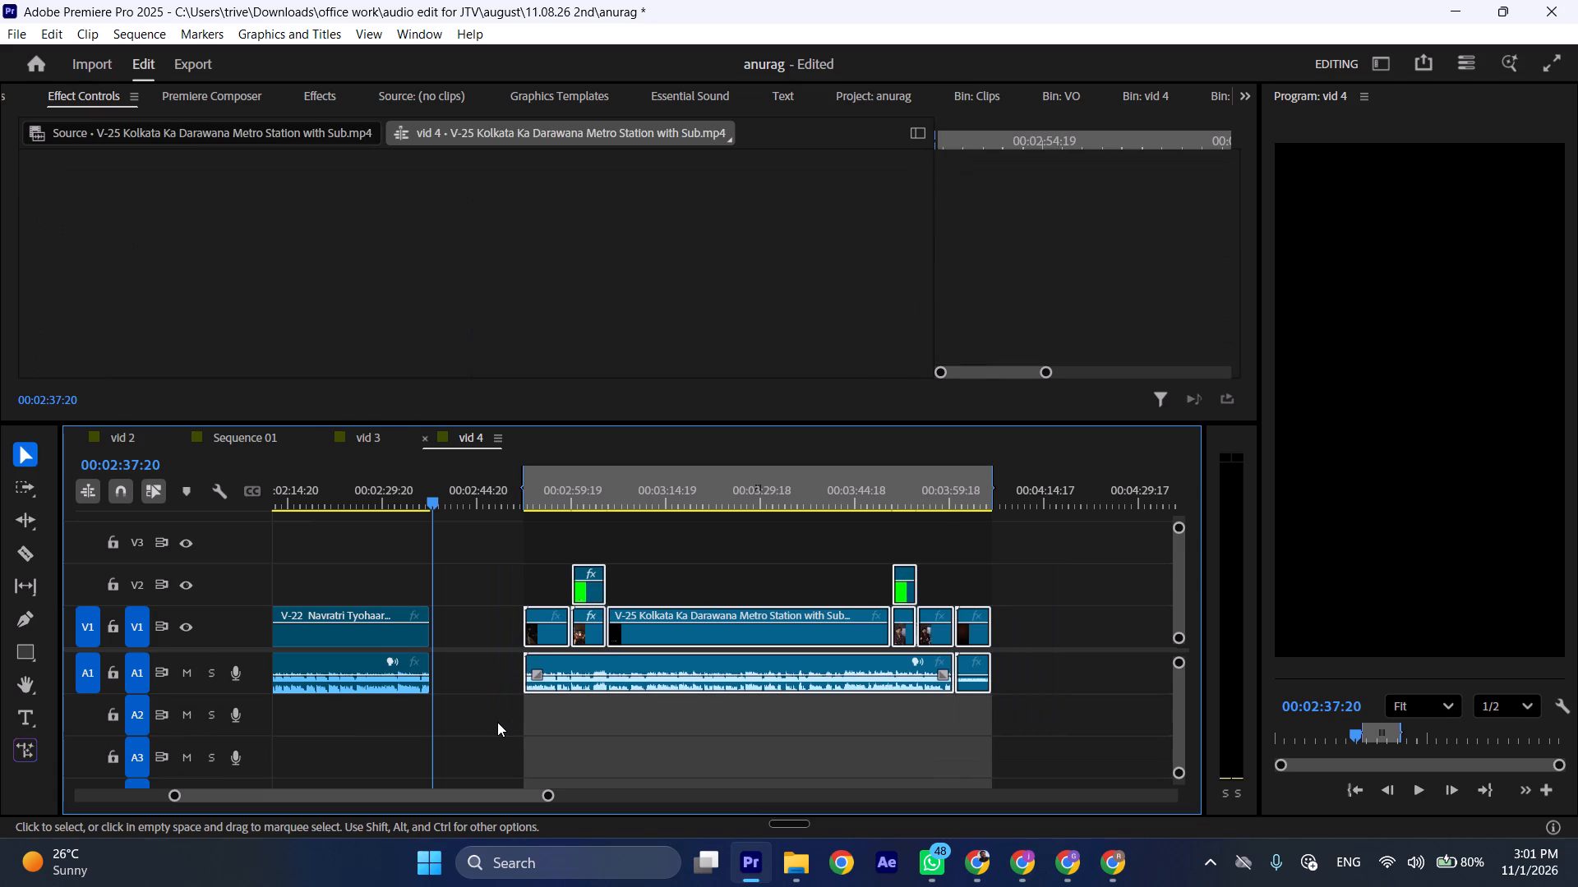
Export the marked range as MP4 to the Downloads anu folder, replacing "V-25 Kolkata Ka Darawana Metro Station with Sub".
{"action": "key", "text": "ctrl+m"}
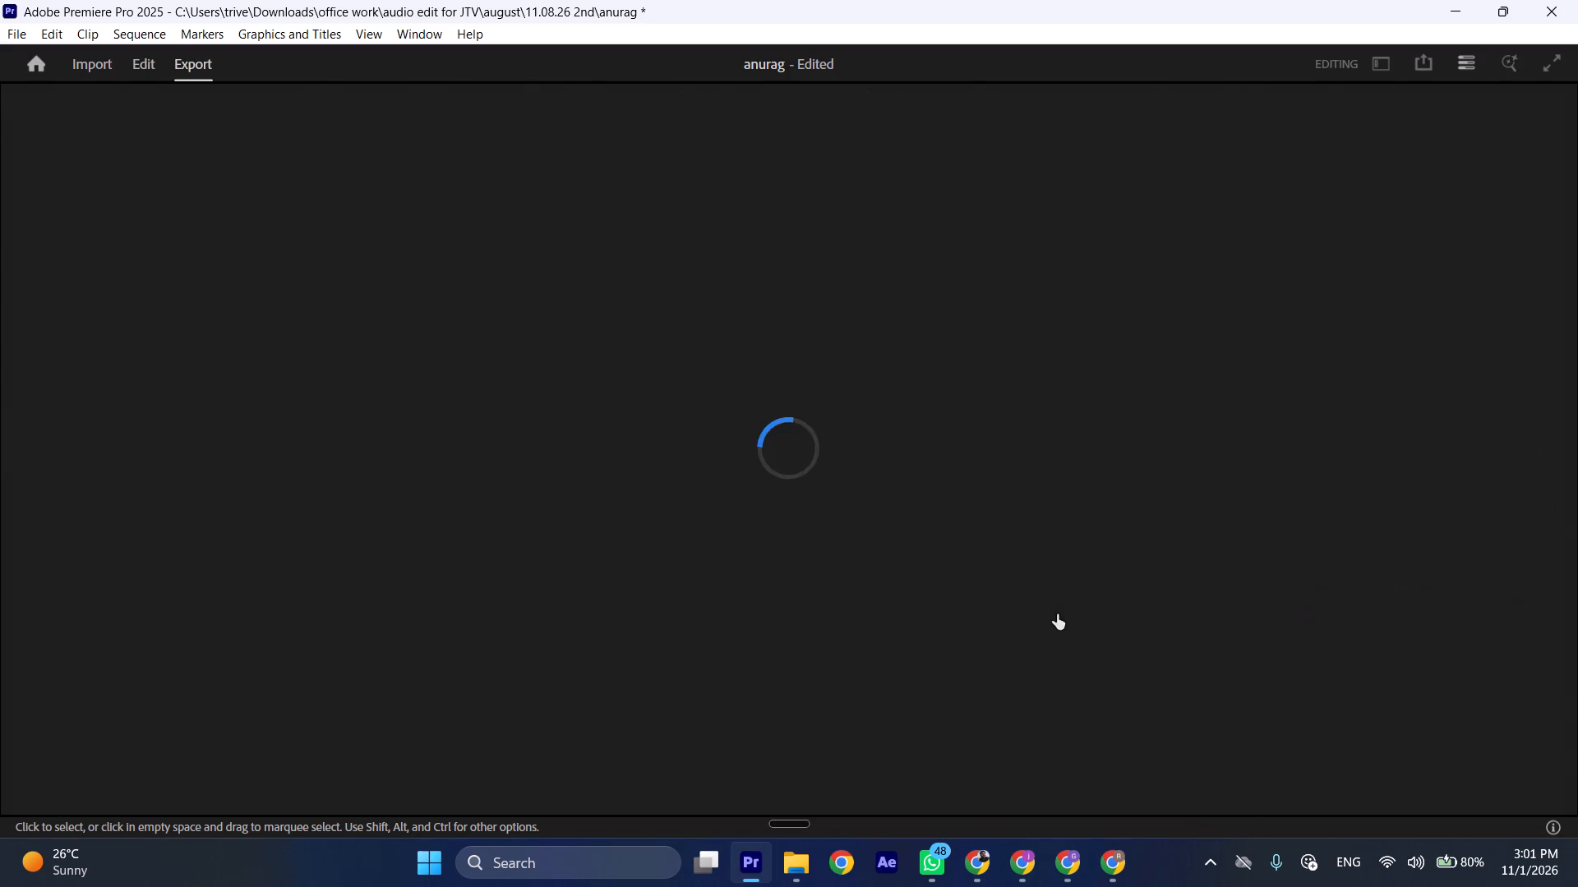
{"action": "left_click", "coordinate": [477, 195]}
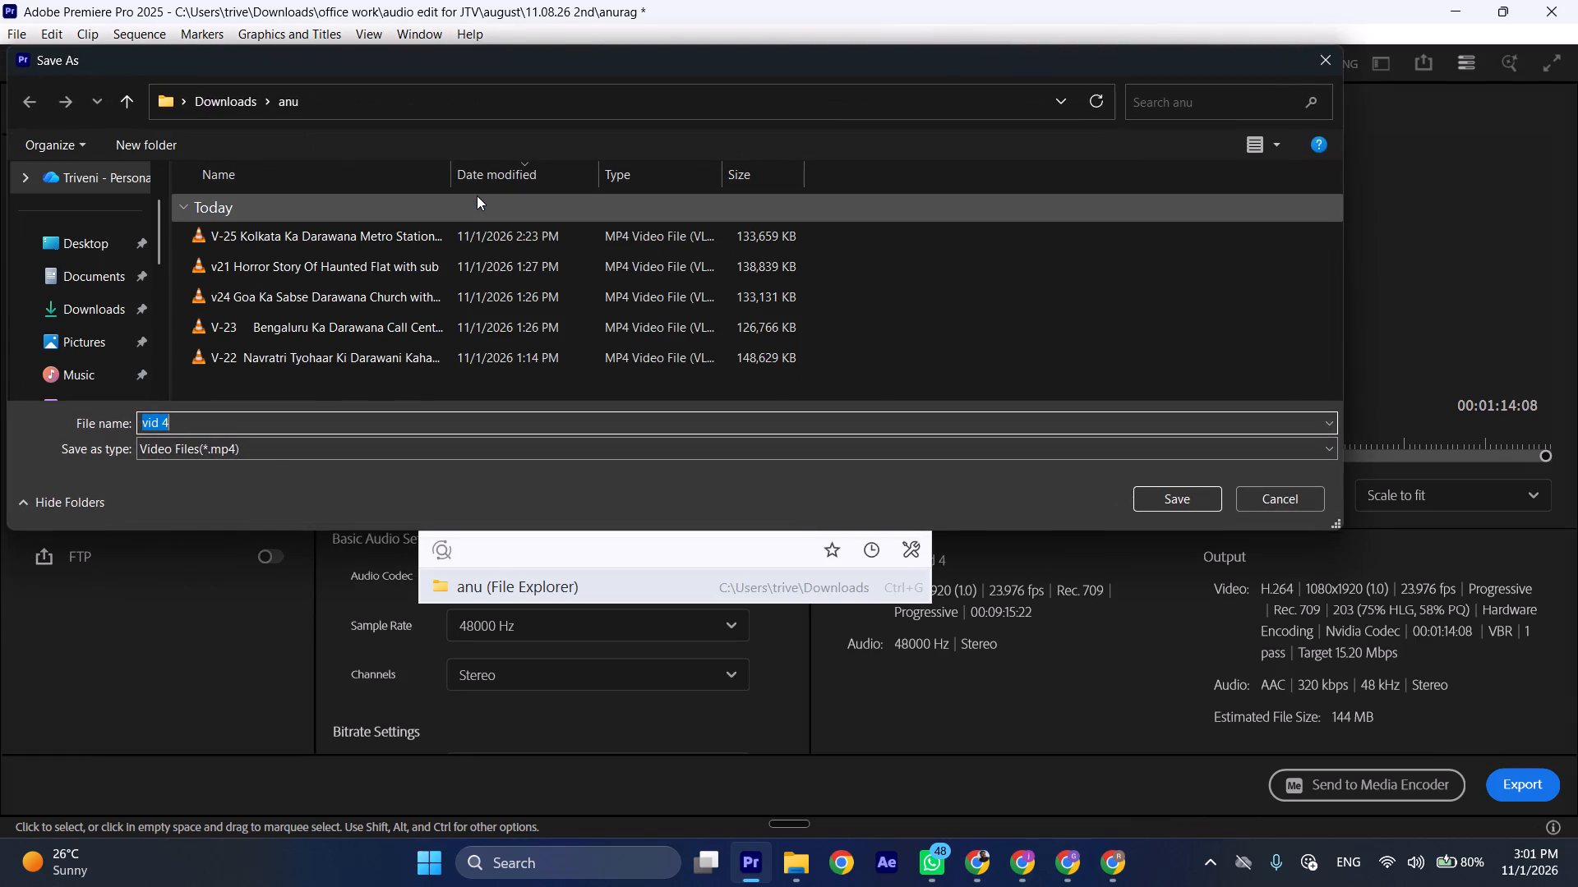
{"action": "left_click", "coordinate": [377, 237]}
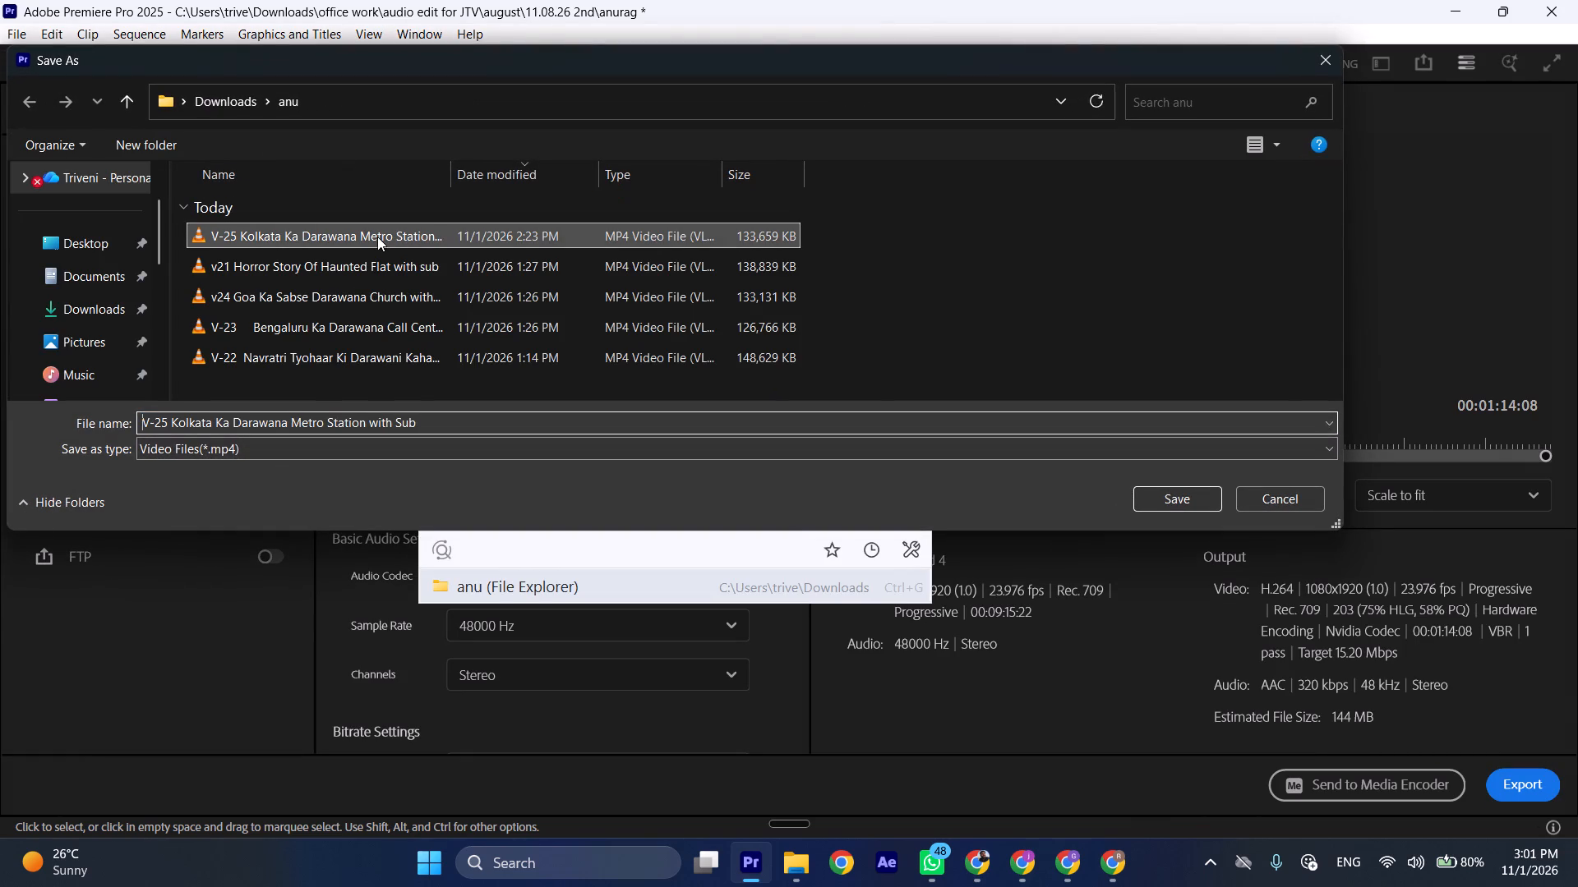
{"action": "left_click", "coordinate": [1174, 499]}
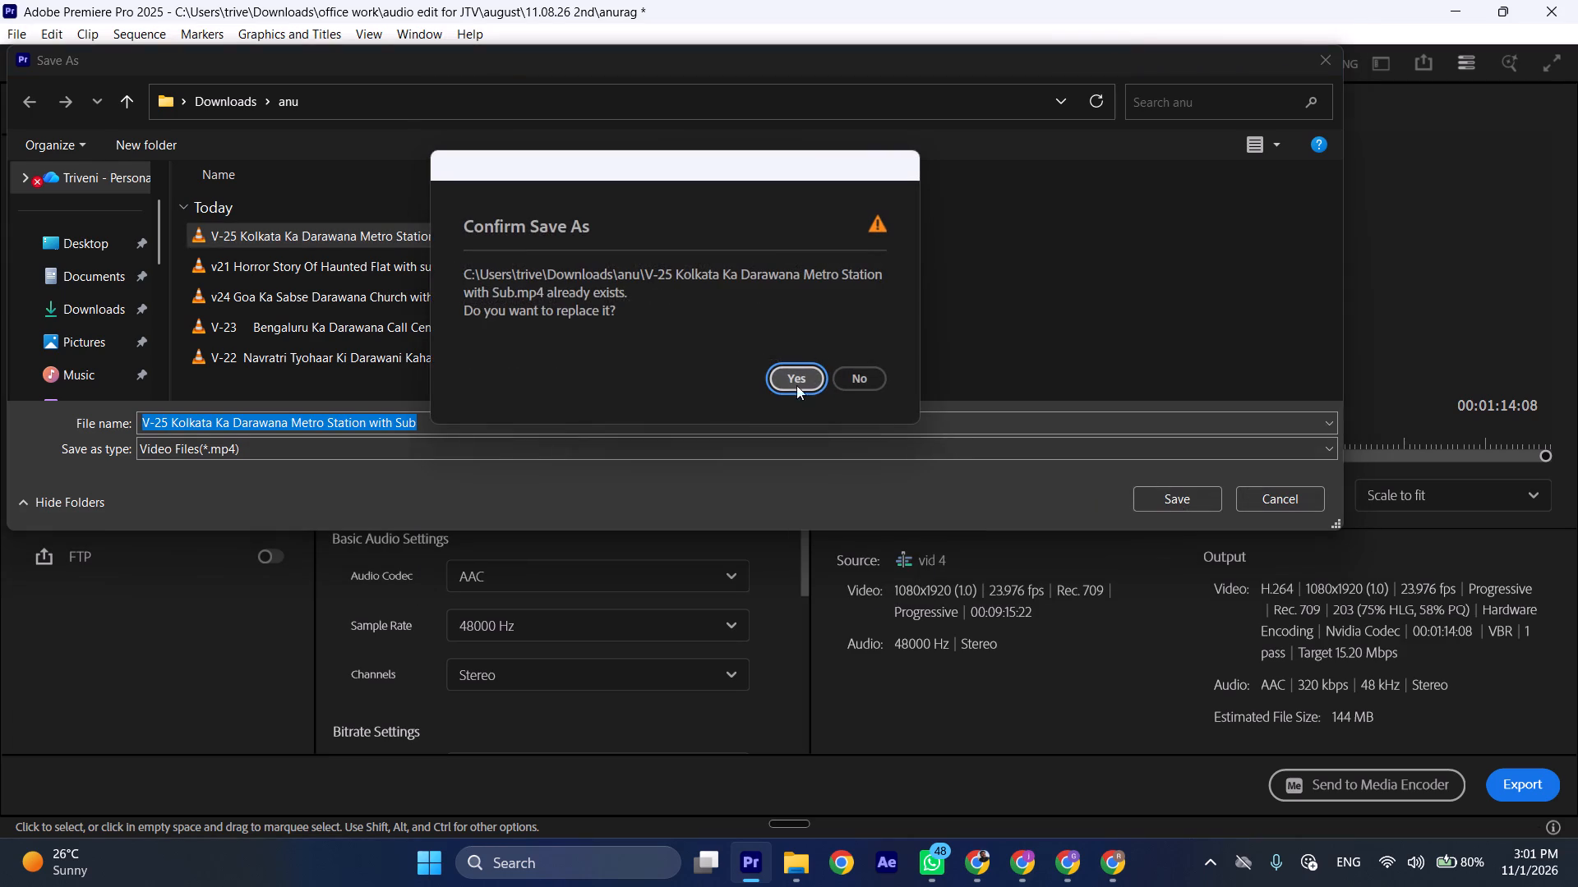
{"action": "left_click", "coordinate": [777, 381]}
{"action": "left_click", "coordinate": [1525, 784]}
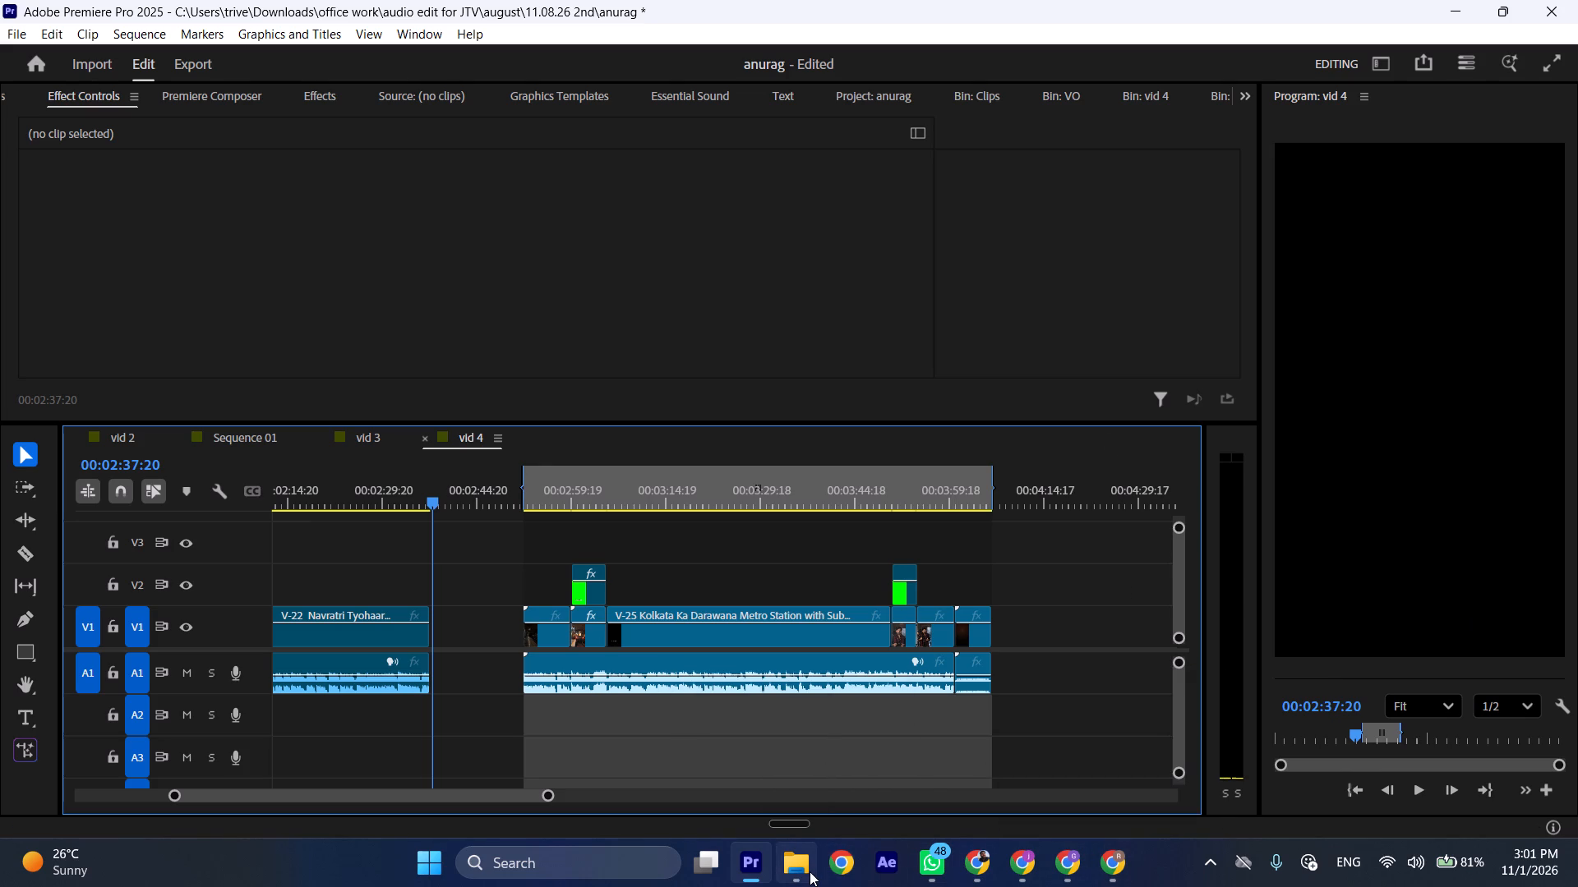
Switch to File Explorer and upload the new V-25 Kolkata MP4 from the anu folder to Drive's "horror script changes done" folder.
{"action": "left_click", "coordinate": [799, 746]}
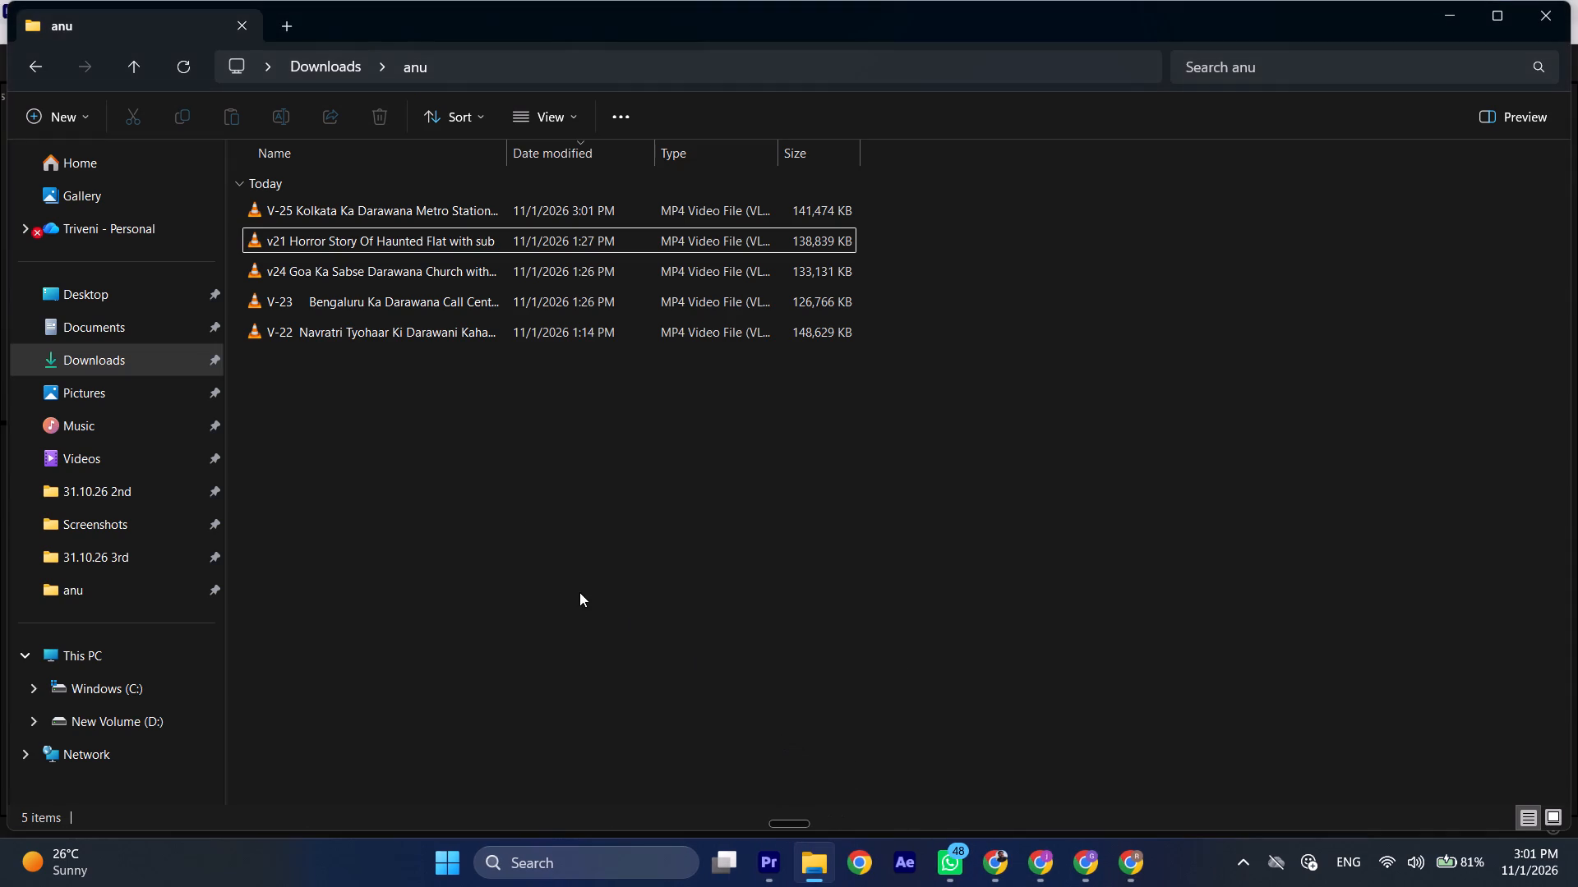
{"action": "left_click", "coordinate": [1496, 7]}
{"action": "left_click", "coordinate": [127, 59]}
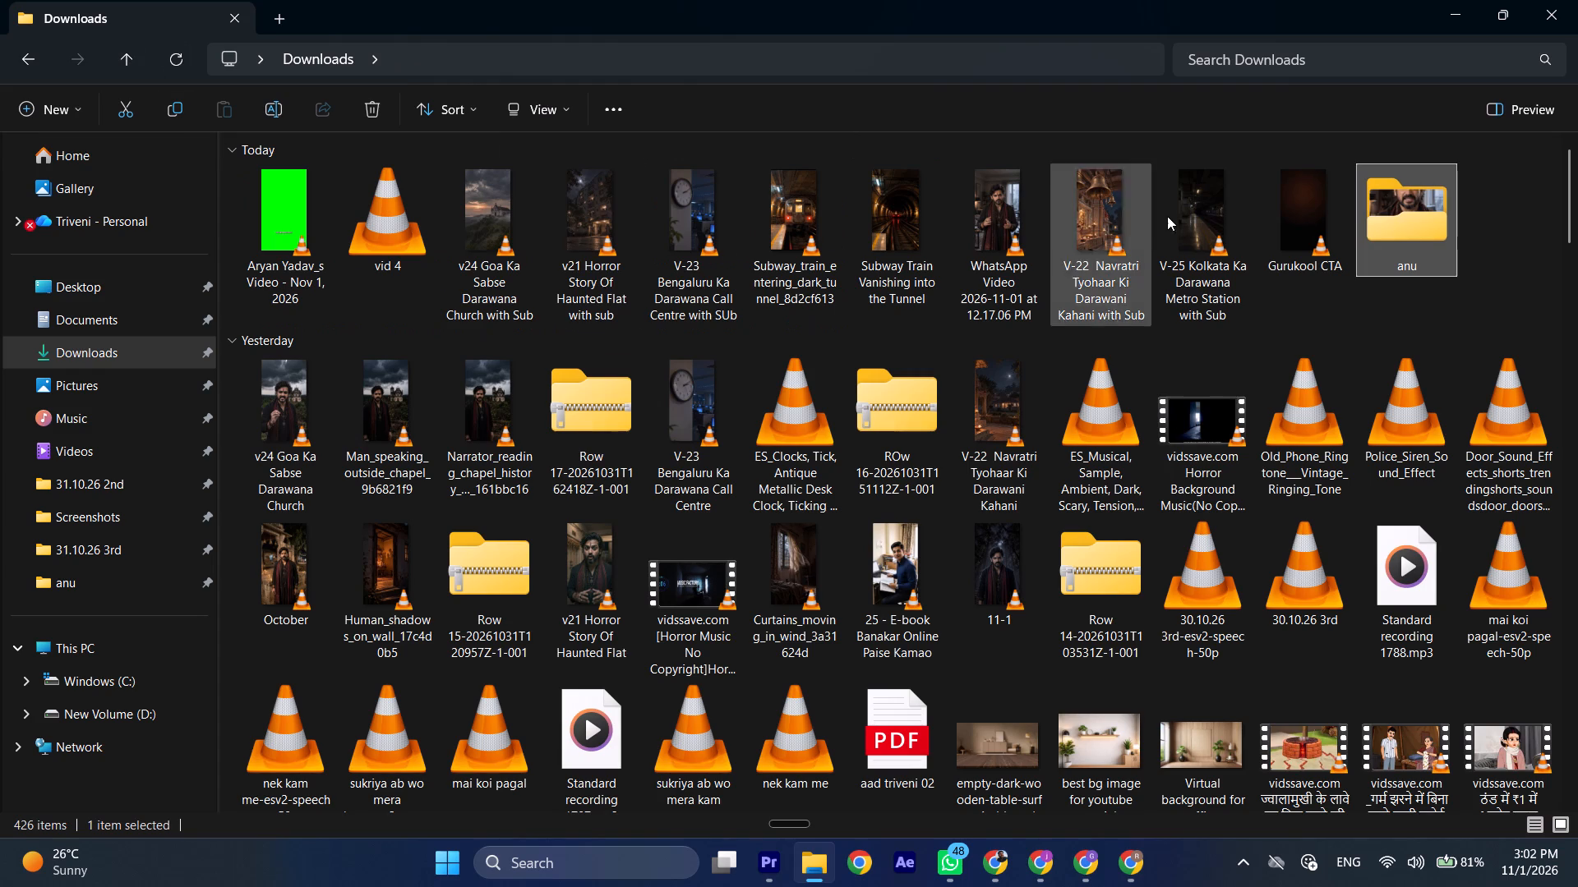
{"action": "double_click", "coordinate": [1415, 196]}
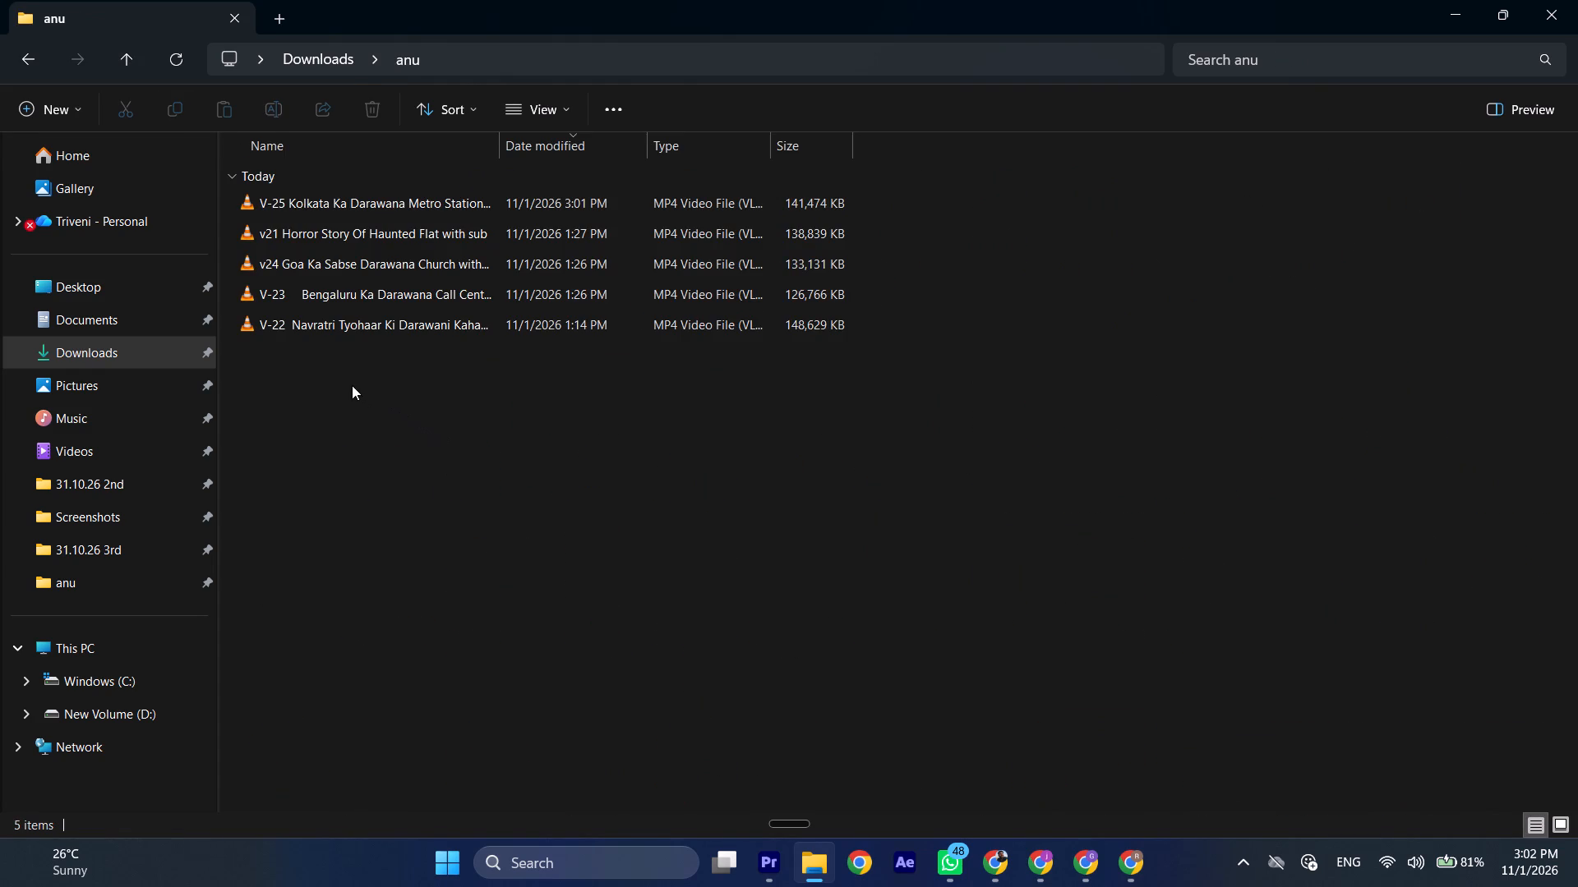
{"action": "left_click_drag", "start_coordinate": [293, 203], "coordinate": [1128, 860]}
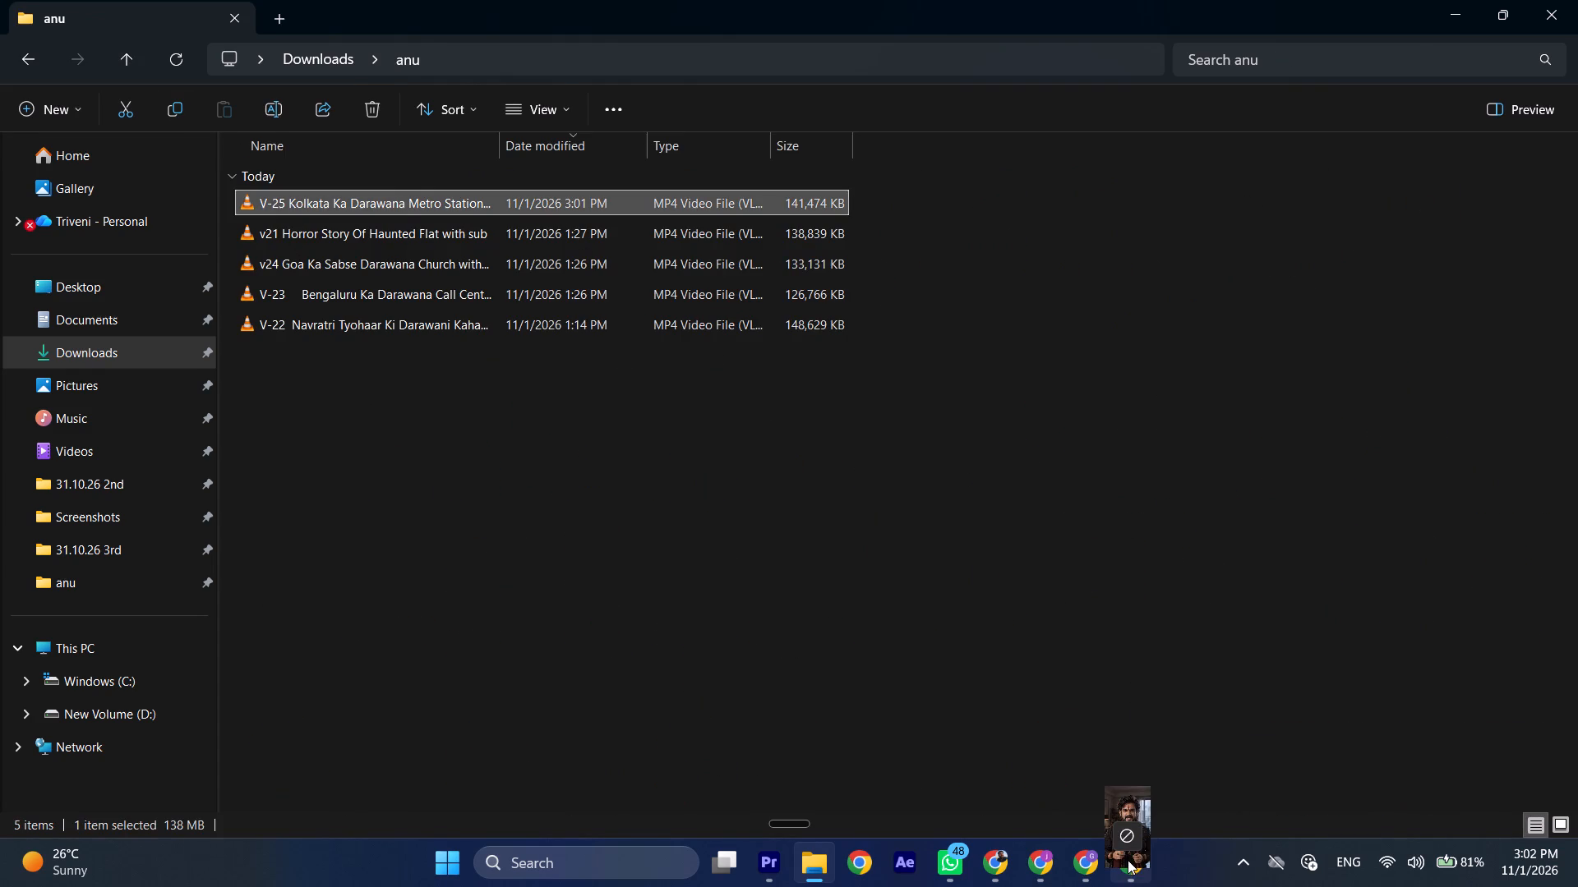
{"action": "left_click_drag", "start_coordinate": [1128, 860], "coordinate": [808, 692]}
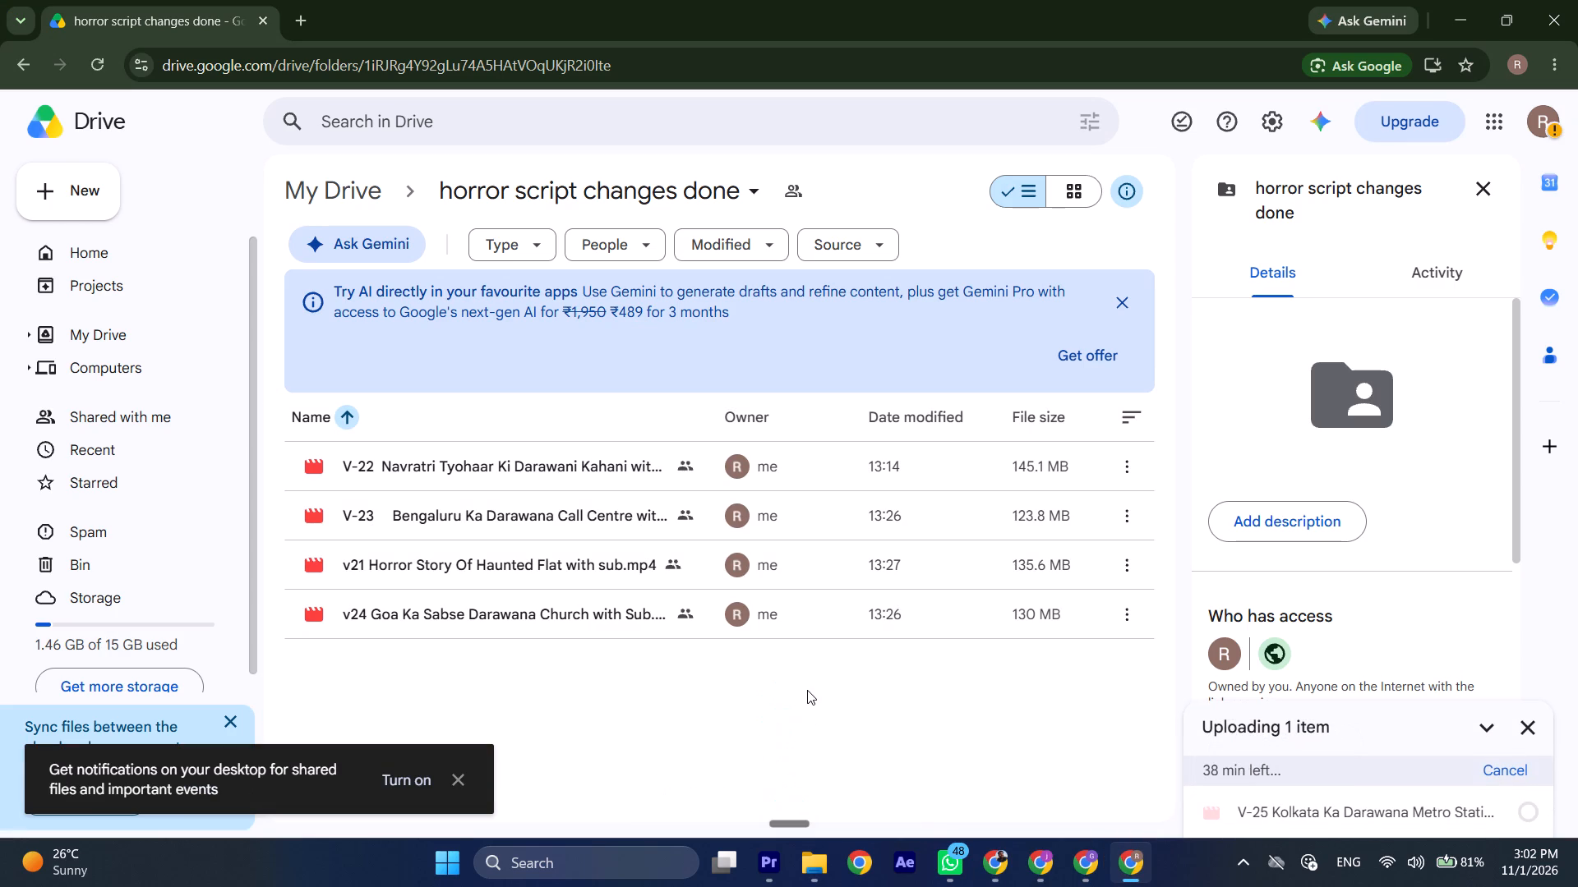
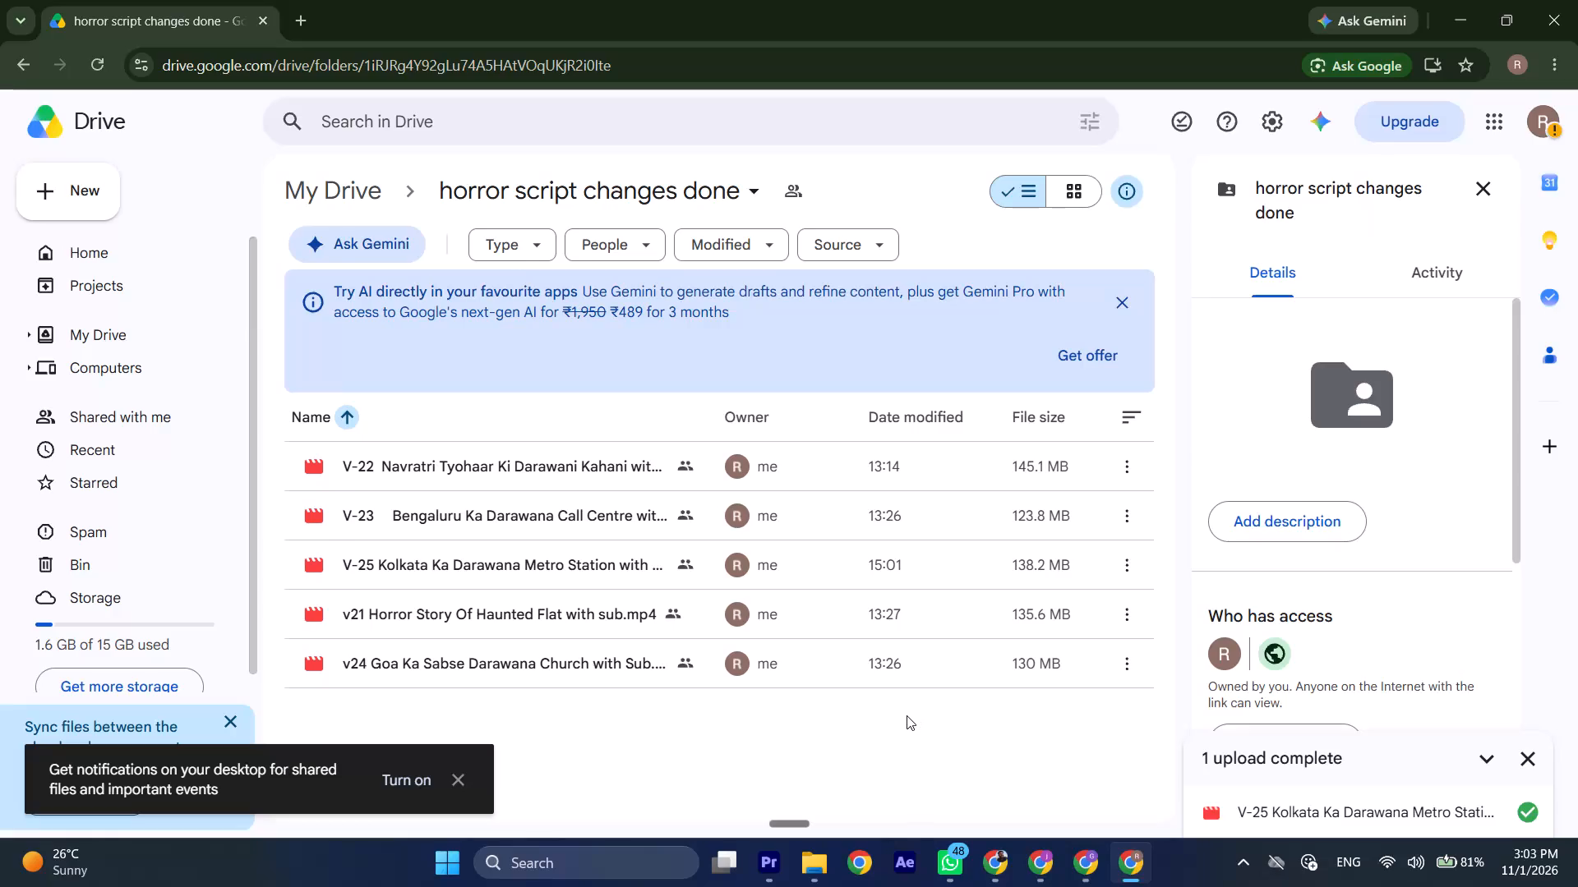
Switch to Premiere Pro with the vid 4 sequence and show the hidden background apps in the system tray.
{"action": "left_click", "coordinate": [770, 876]}
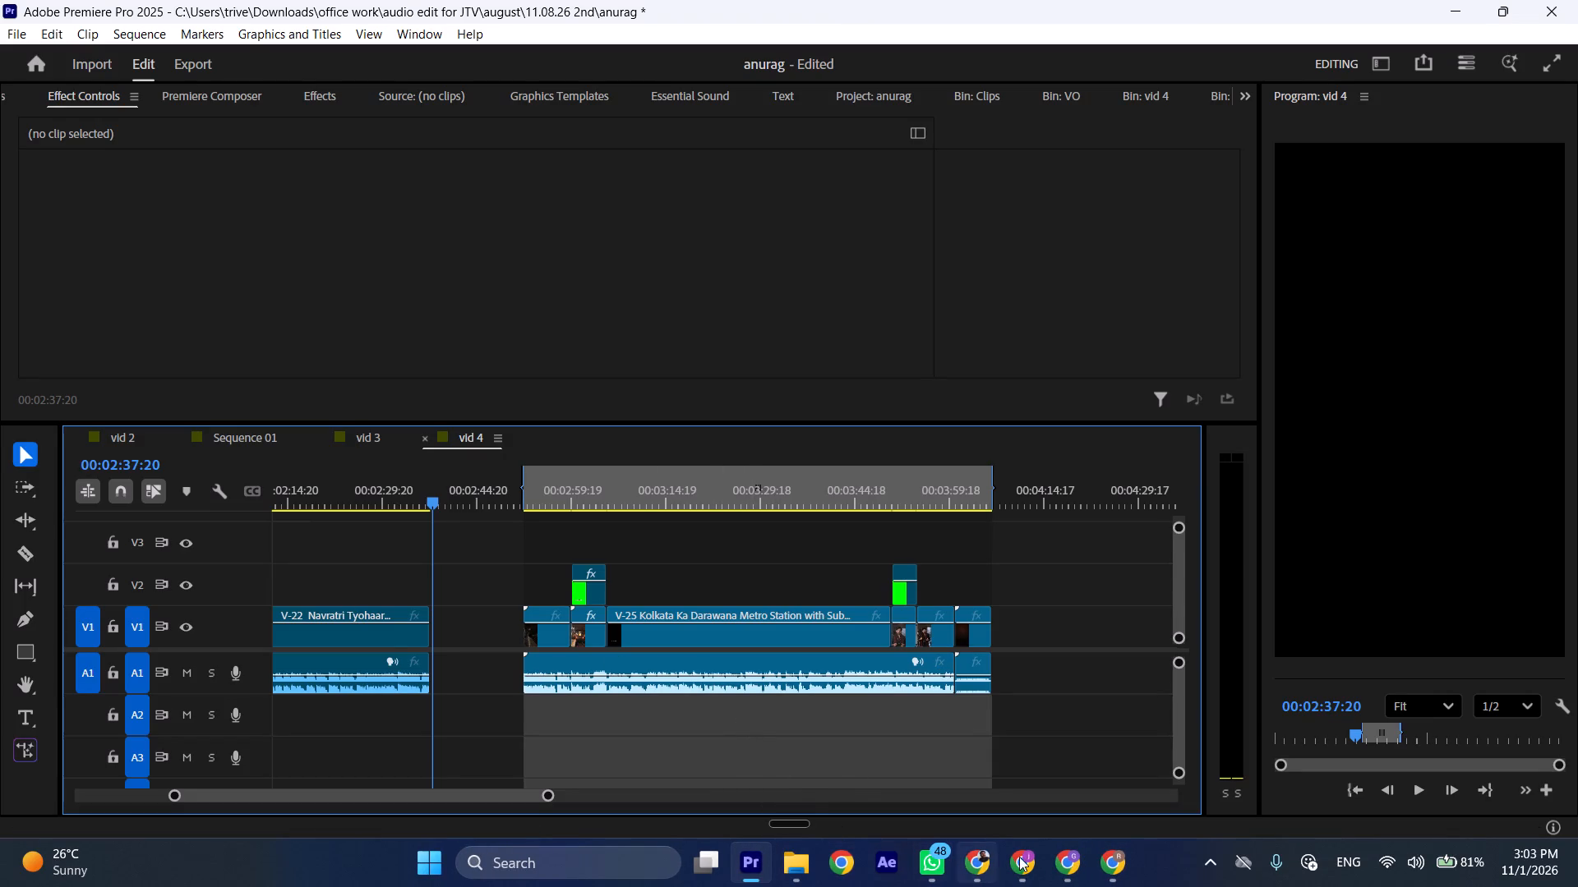
{"action": "left_click", "coordinate": [1210, 866]}
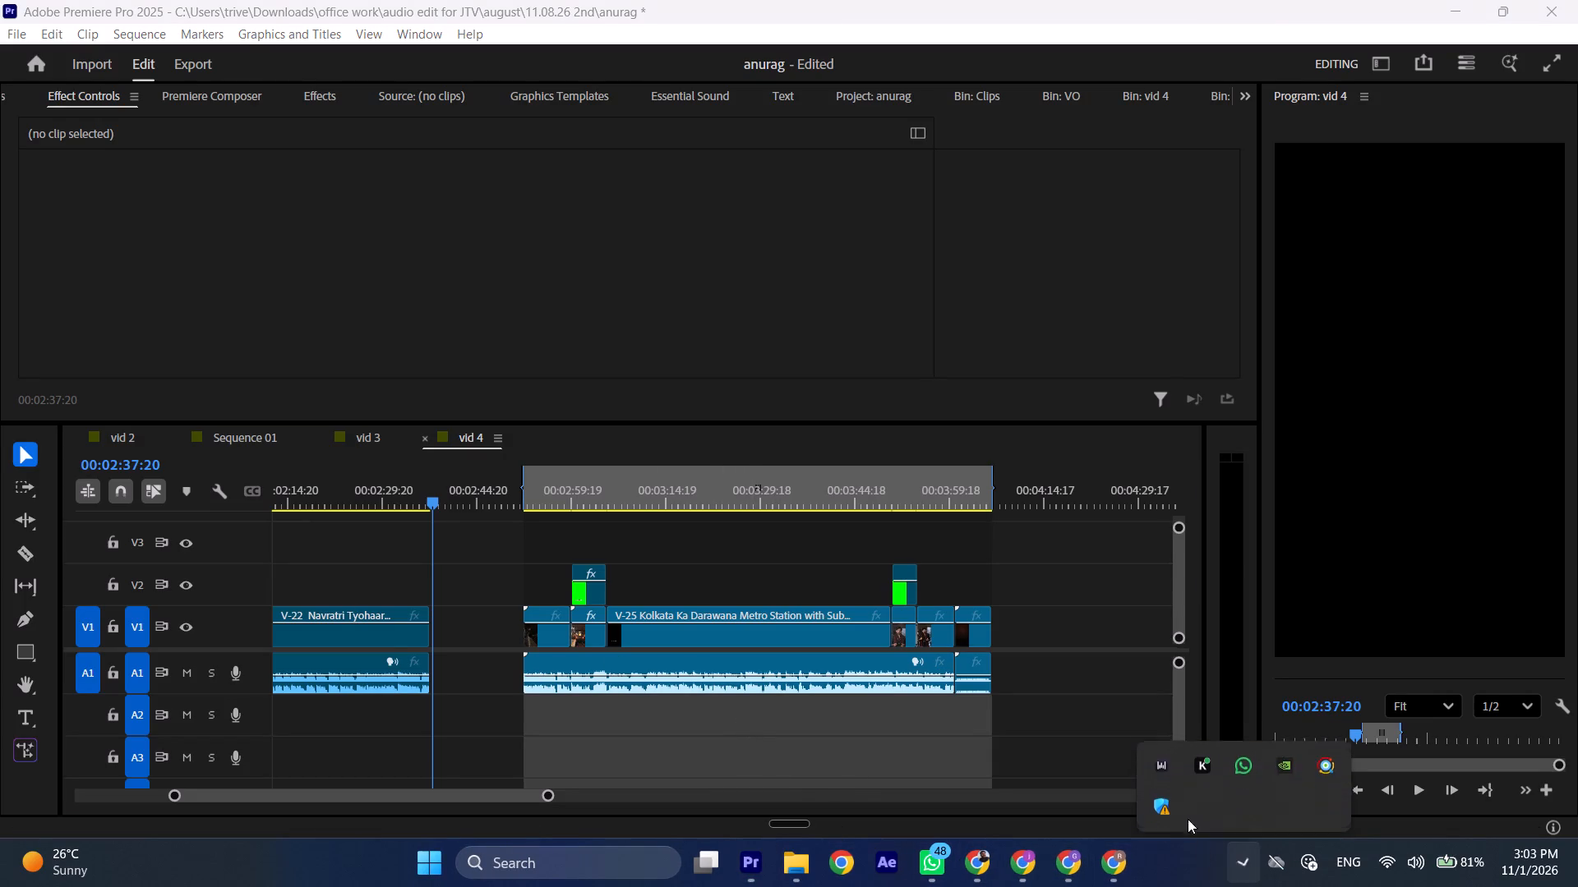